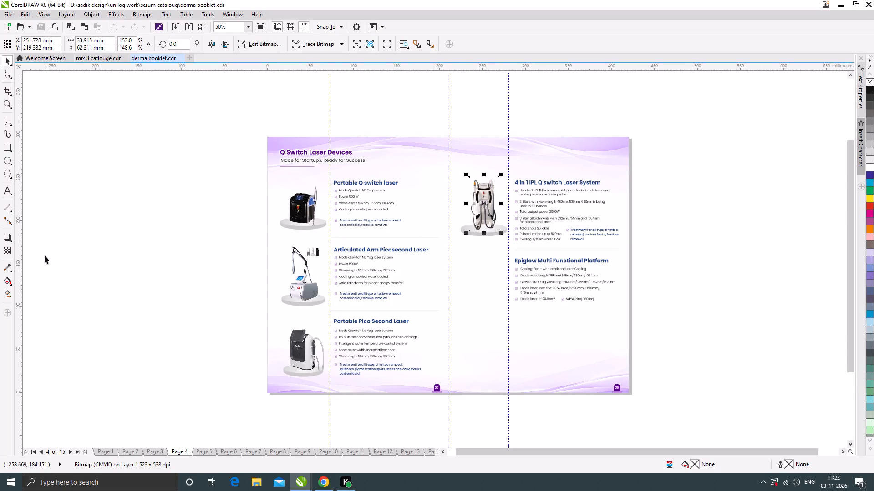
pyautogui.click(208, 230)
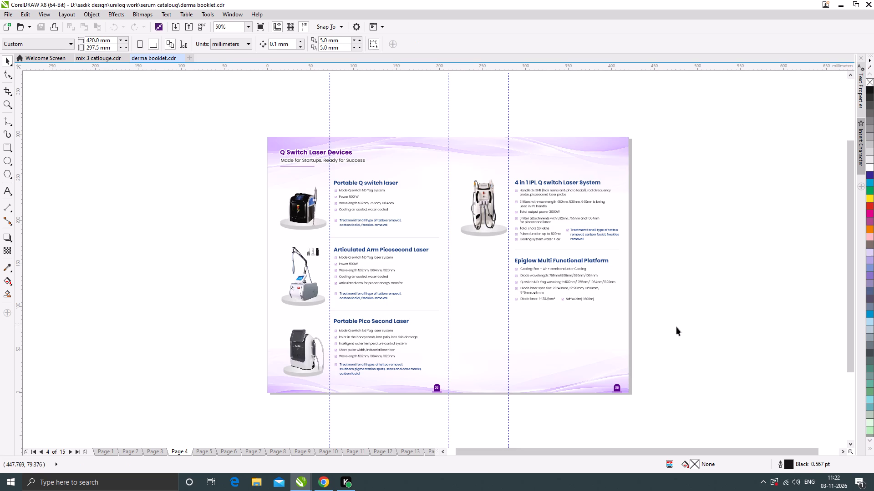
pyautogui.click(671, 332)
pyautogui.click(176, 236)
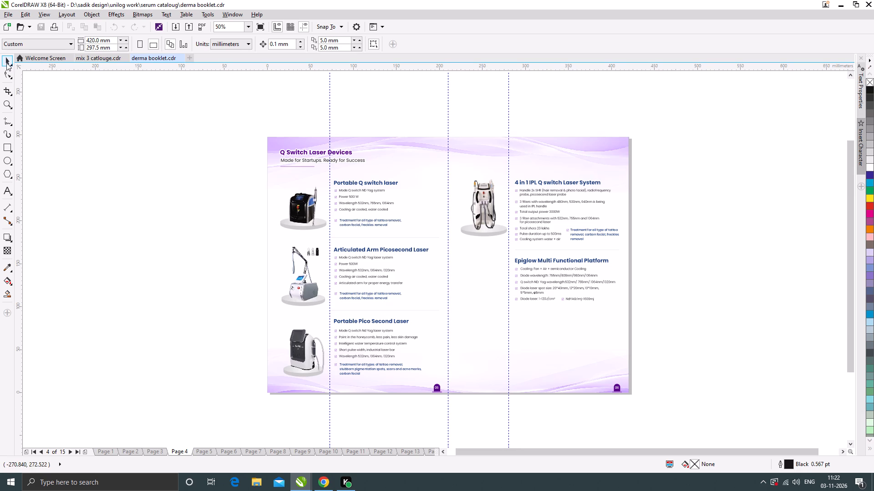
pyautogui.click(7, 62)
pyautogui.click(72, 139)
# Review the booklet spreads on pages 13 and 14, and back through to page 10, checking product images and descriptions.
pyautogui.scroll(-1, 487, 225)
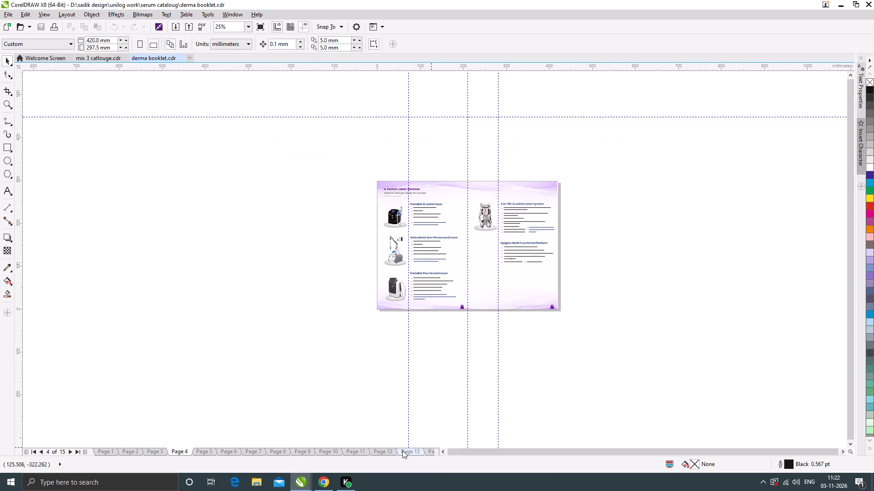
pyautogui.click(405, 453)
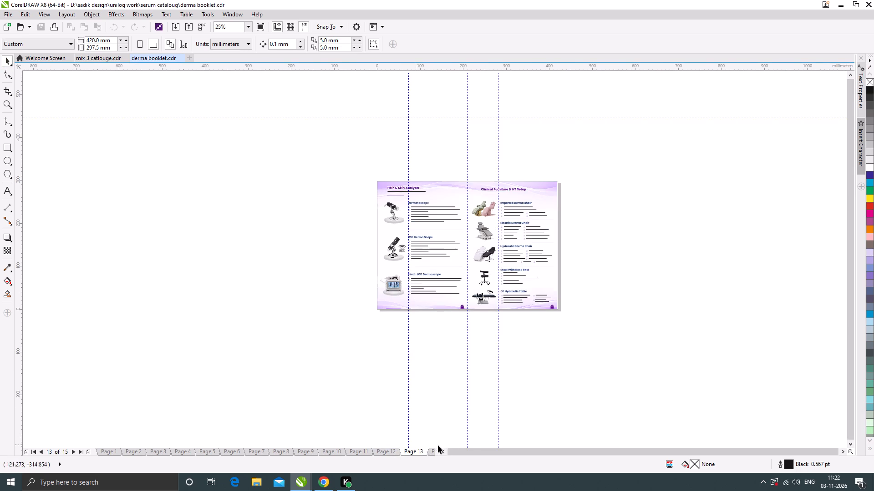
pyautogui.press('pagedown')
pyautogui.scroll(1, 462, 244)
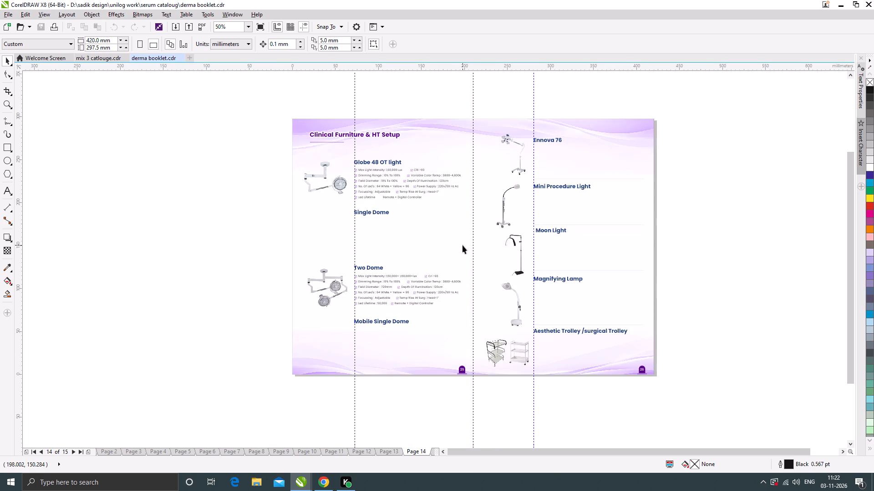
pyautogui.press('pageup')
pyautogui.press('pageup')
pyautogui.press('pageup')
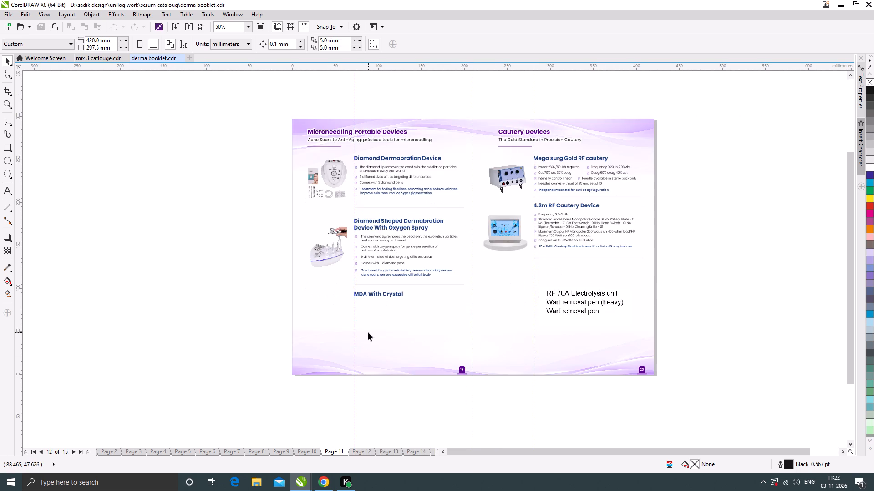
pyautogui.press('pageup')
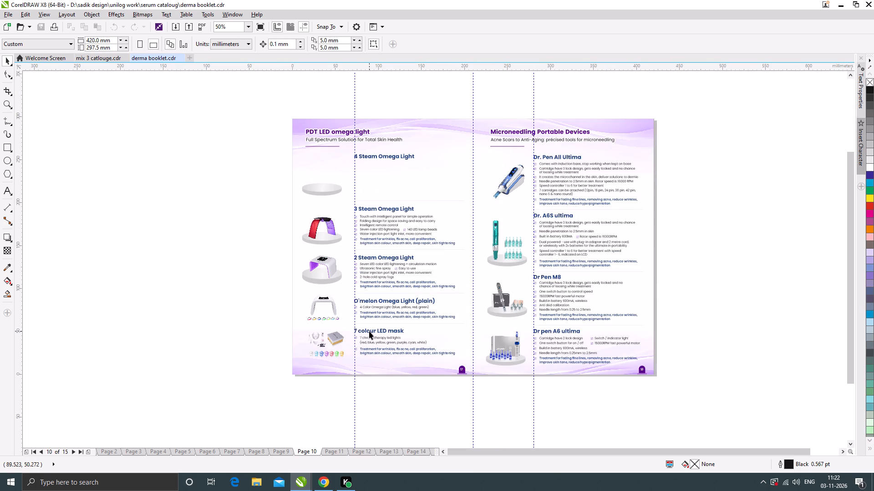
pyautogui.click(710, 299)
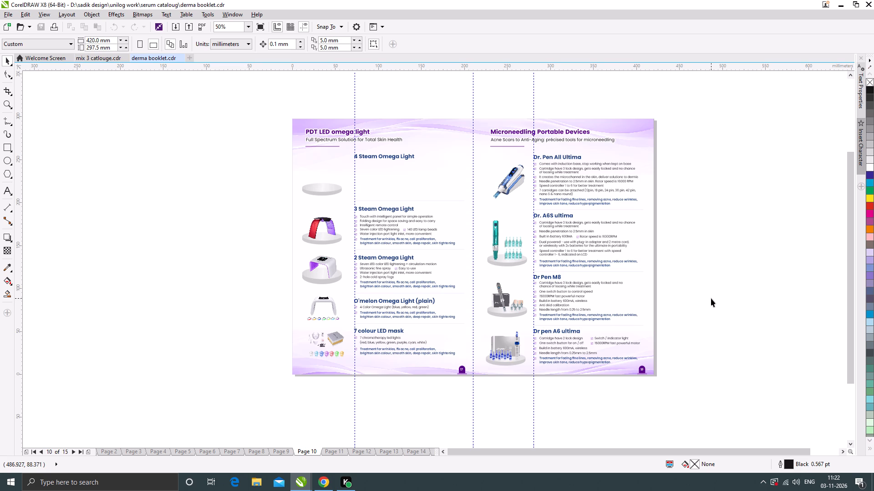
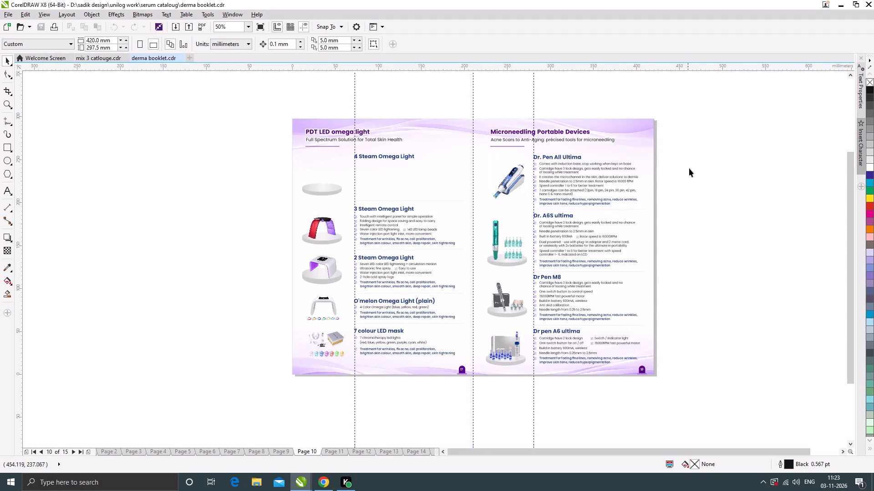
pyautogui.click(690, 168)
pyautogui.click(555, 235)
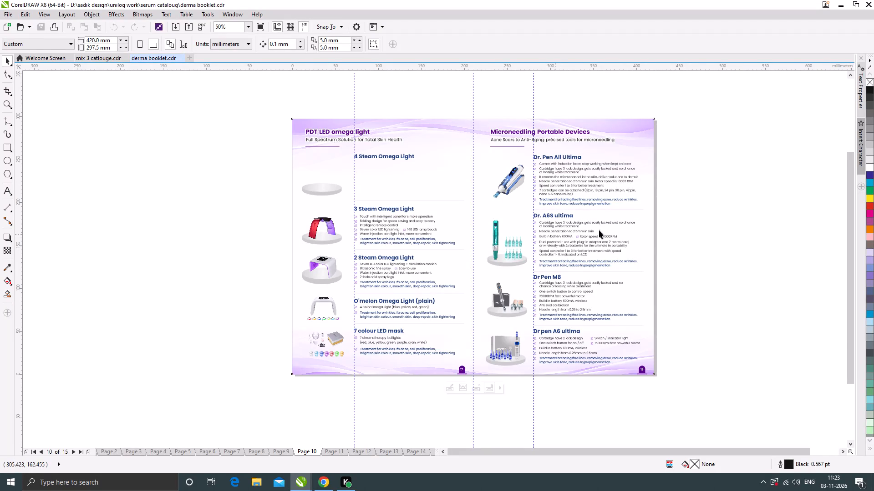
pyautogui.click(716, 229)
# Go to page 2 and select the HydraMaster Medifacial System product image to examine it up close.
pyautogui.click(114, 448)
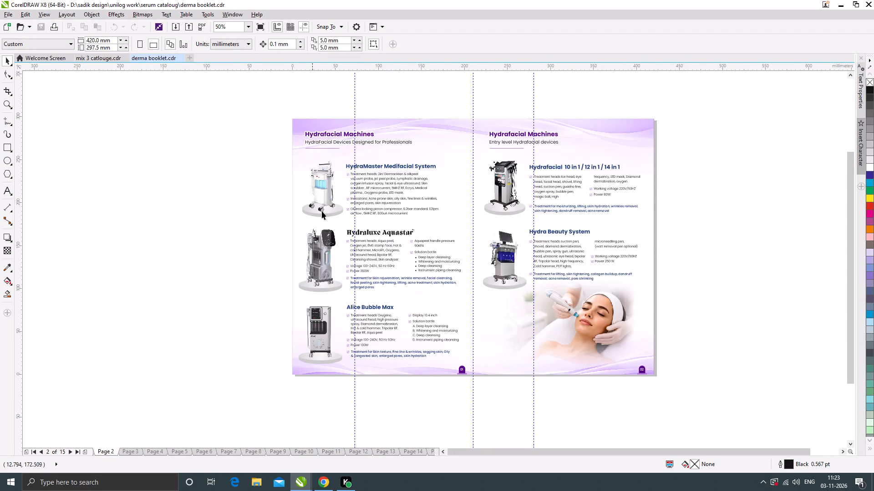
pyautogui.scroll(2, 330, 202)
pyautogui.click(326, 152)
pyautogui.scroll(-2, 315, 159)
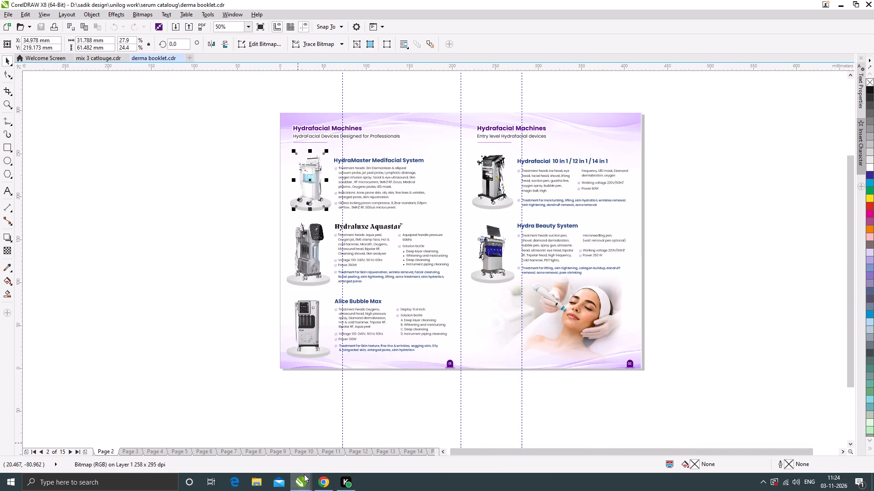
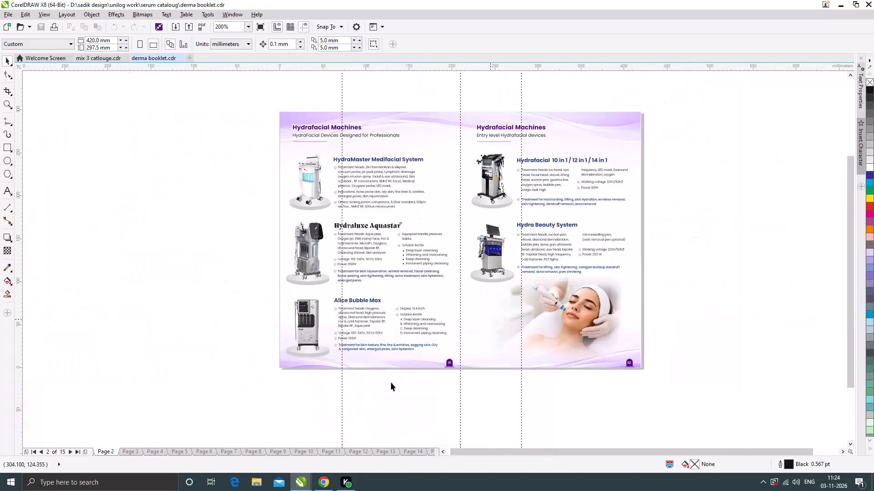
# Go through pages 8 to 13 one by one to check their product entries and images.
pyautogui.click(249, 451)
pyautogui.click(280, 450)
pyautogui.click(309, 453)
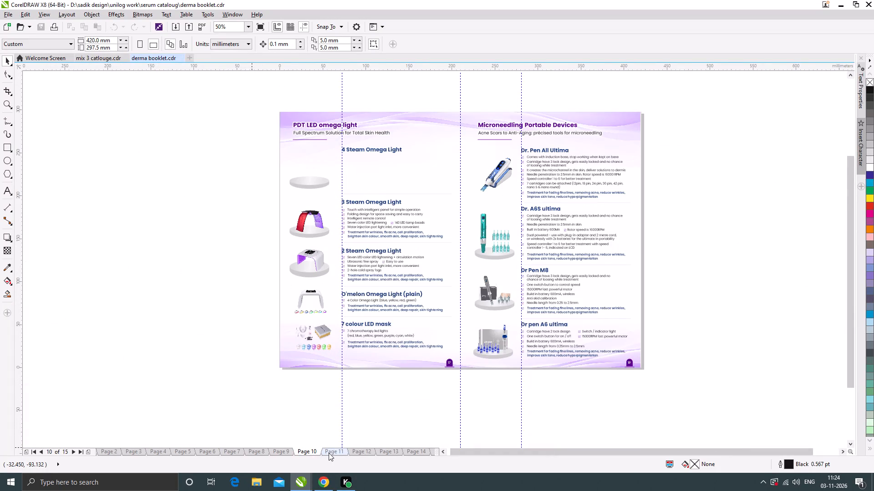
pyautogui.click(330, 452)
pyautogui.click(358, 453)
pyautogui.click(392, 455)
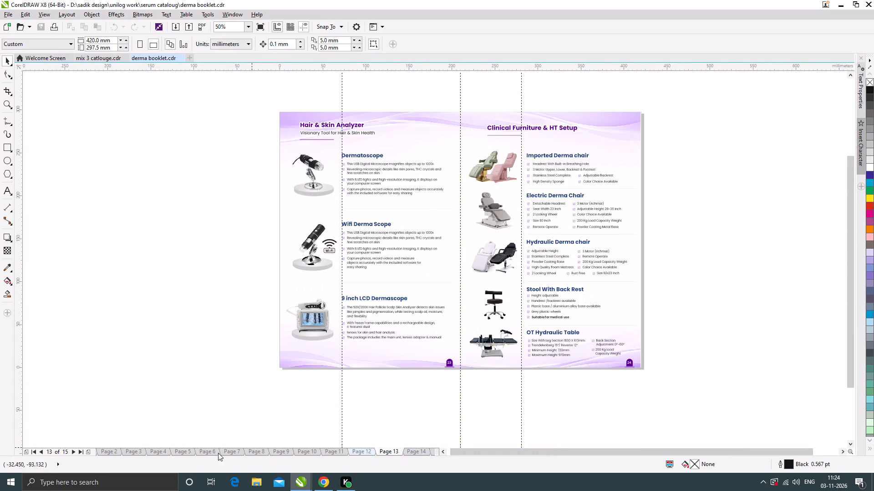
# Return to page 2 and continue to page 3 to examine the Q Switch laser device entries and their images.
pyautogui.click(117, 451)
pyautogui.click(134, 450)
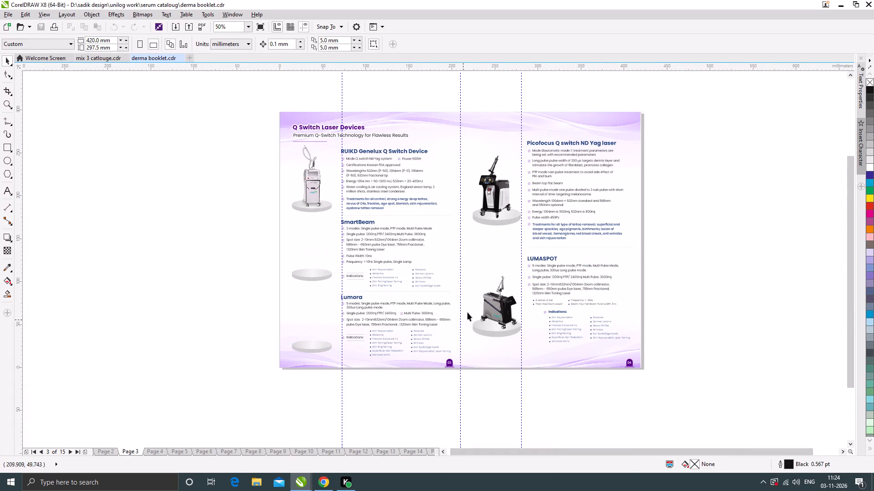
pyautogui.scroll(1, 490, 221)
pyautogui.scroll(-1, 429, 240)
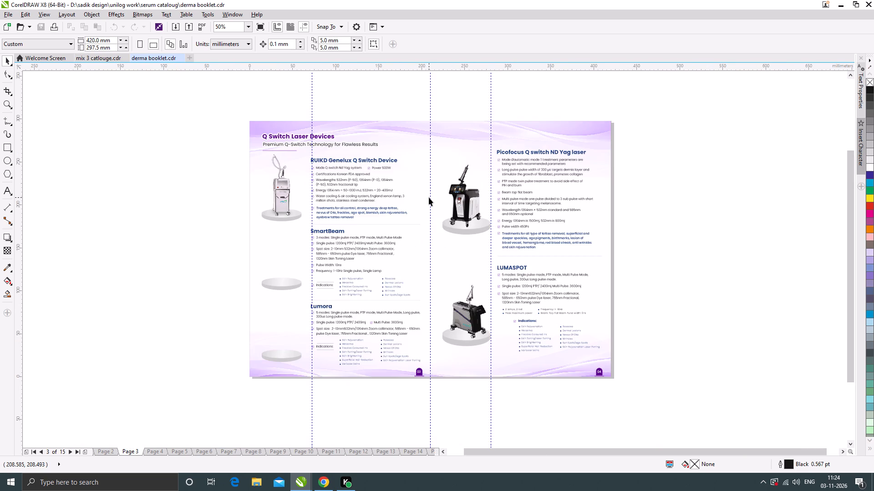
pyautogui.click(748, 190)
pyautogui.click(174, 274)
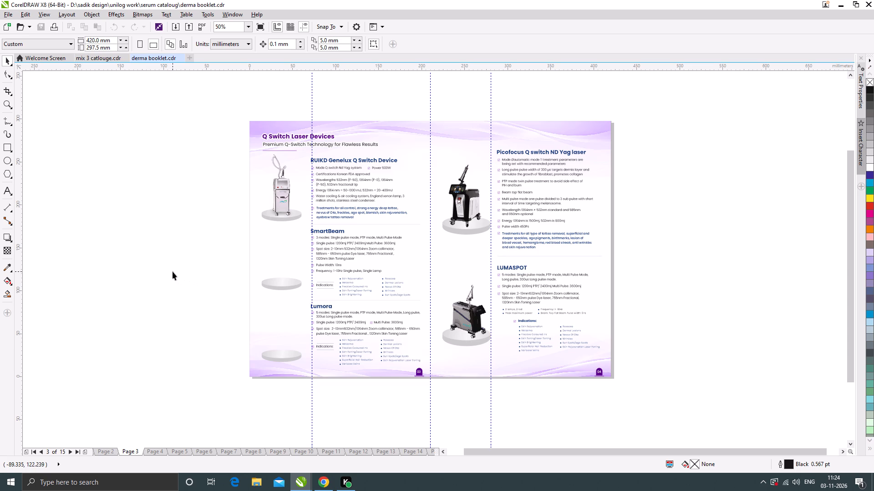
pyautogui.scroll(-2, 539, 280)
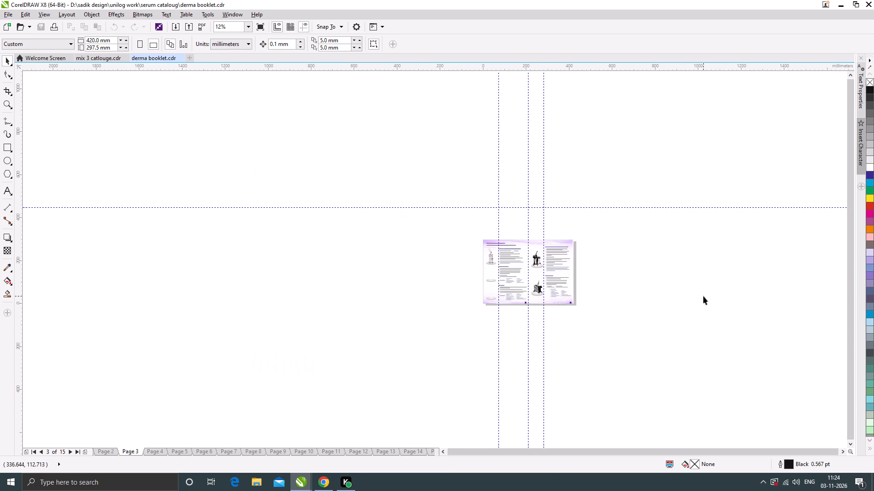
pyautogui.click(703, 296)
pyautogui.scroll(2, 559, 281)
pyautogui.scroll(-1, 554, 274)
# Select the modes description under LUMASPOT on page 3 and examine the entry's text up close.
pyautogui.click(554, 274)
pyautogui.scroll(3, 553, 276)
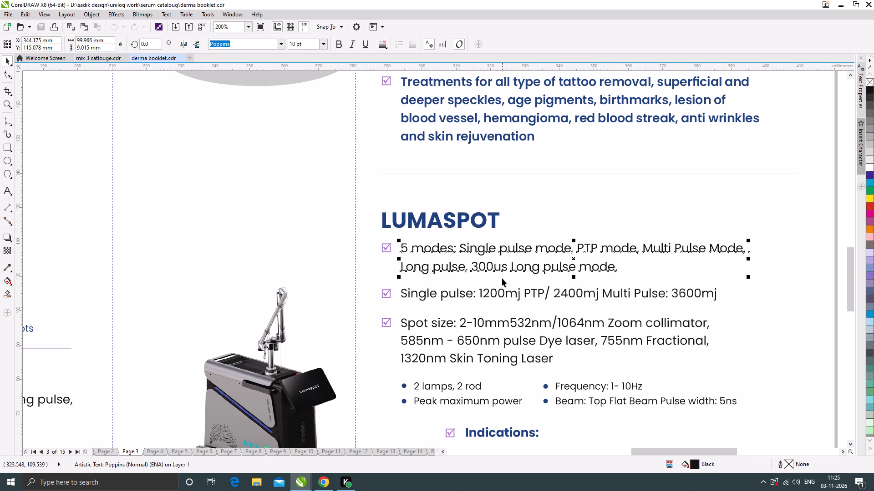
pyautogui.scroll(-1, 508, 285)
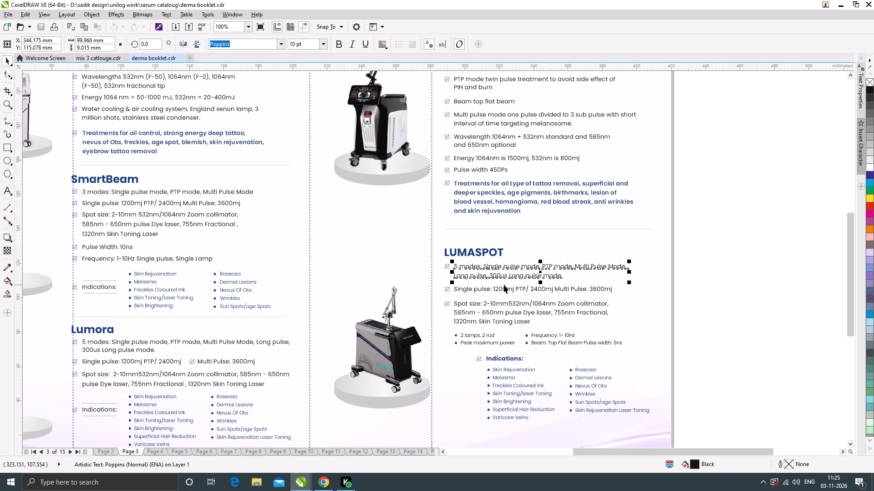
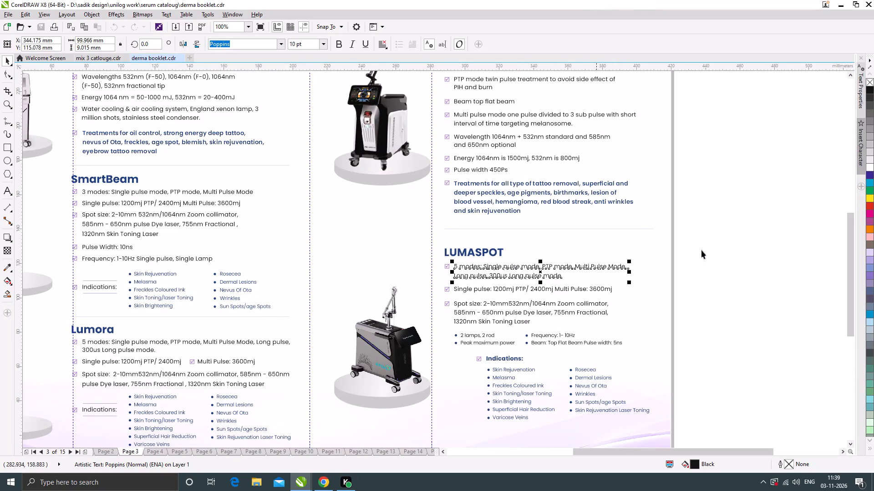
# Deselect the modes description under LUMASPOT on page 3.
pyautogui.click(737, 244)
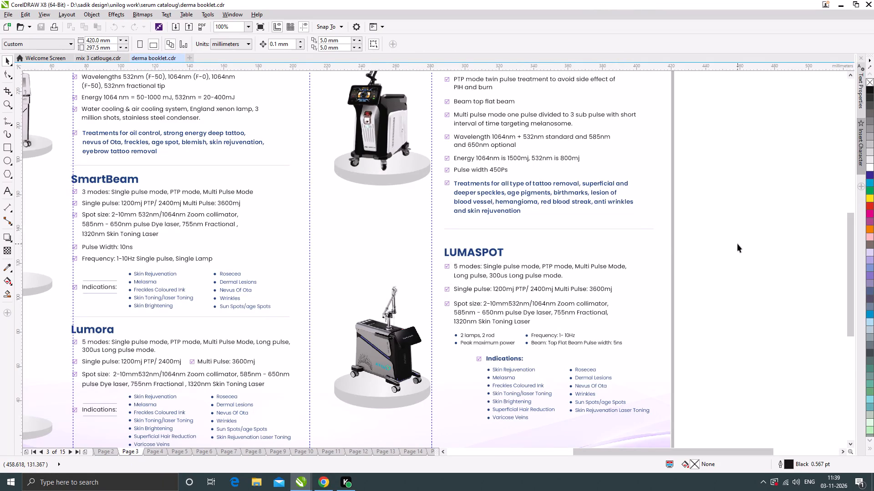
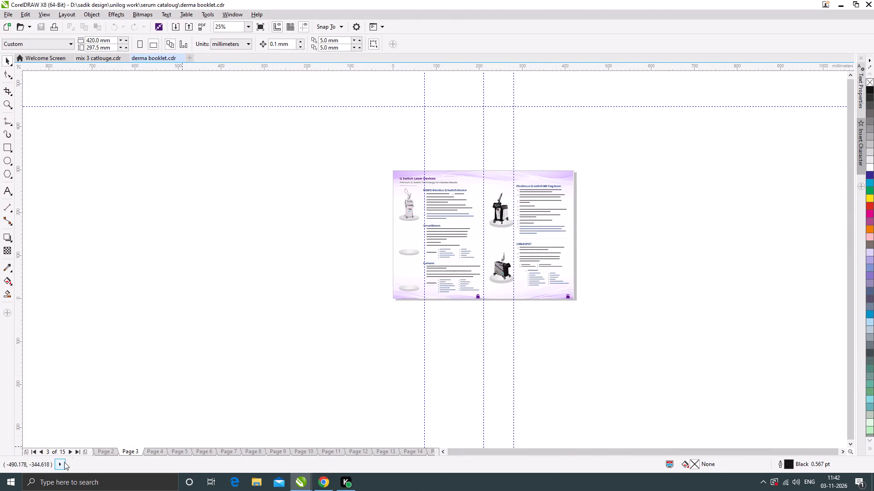
# On page 2, delete the two vertical guidelines crossing the product text columns, keeping the one at the centre fold.
pyautogui.click(106, 451)
pyautogui.click(36, 452)
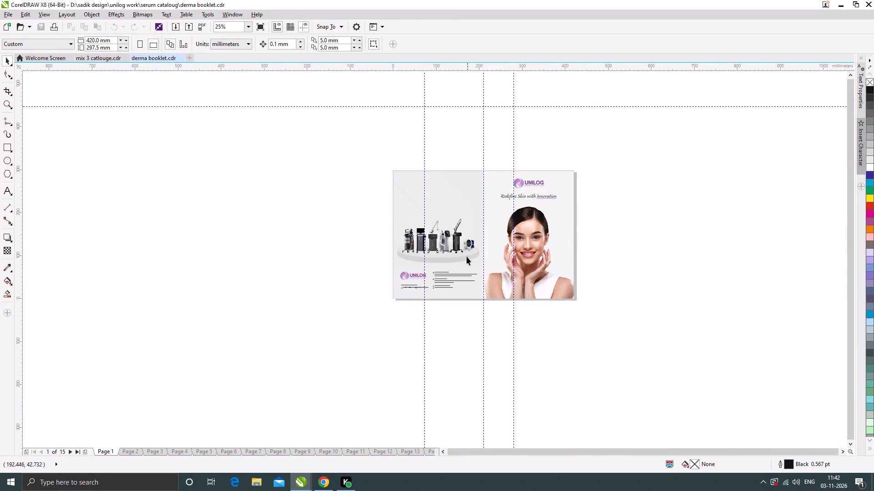
pyautogui.click(126, 452)
pyautogui.scroll(1, 480, 229)
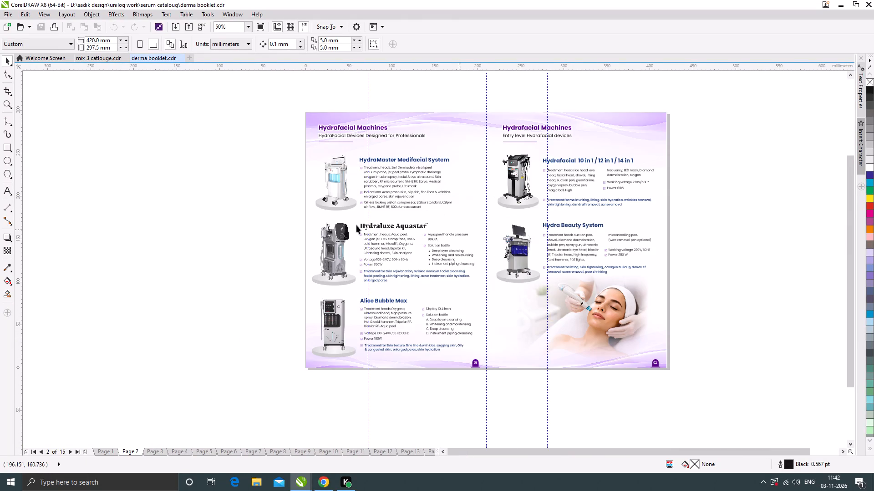
pyautogui.click(195, 180)
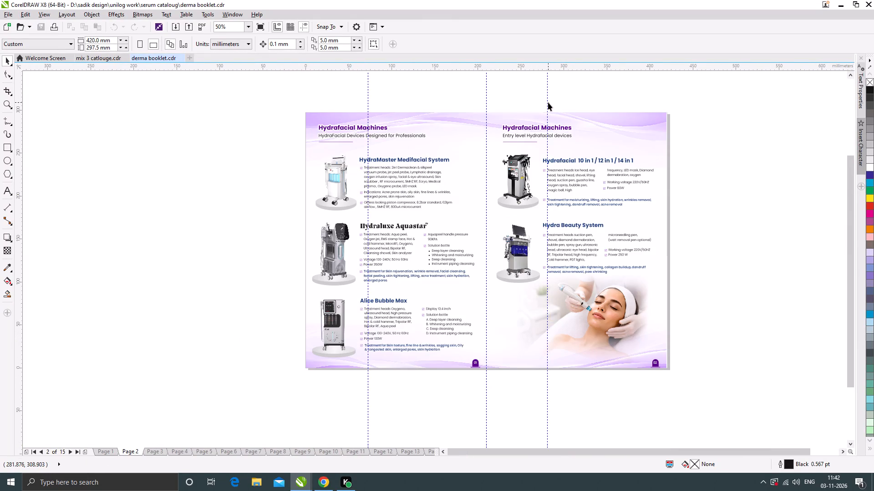
pyautogui.click(547, 102)
pyautogui.press('Delete')
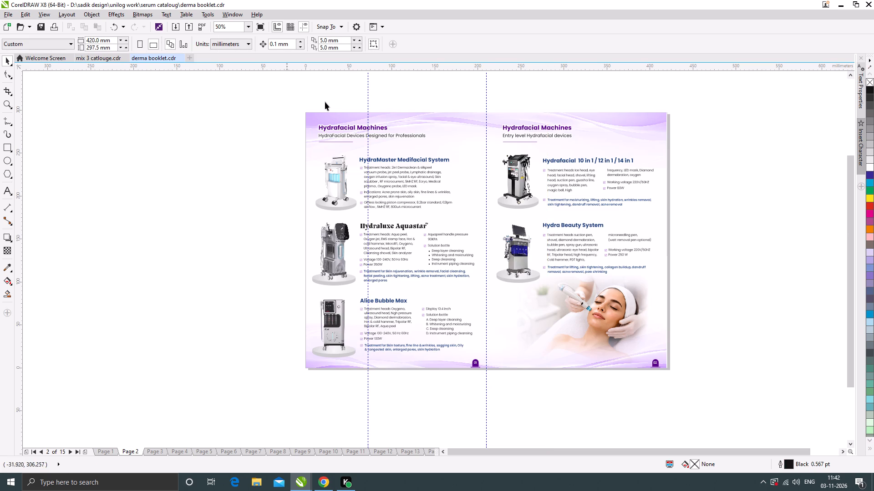
pyautogui.click(367, 97)
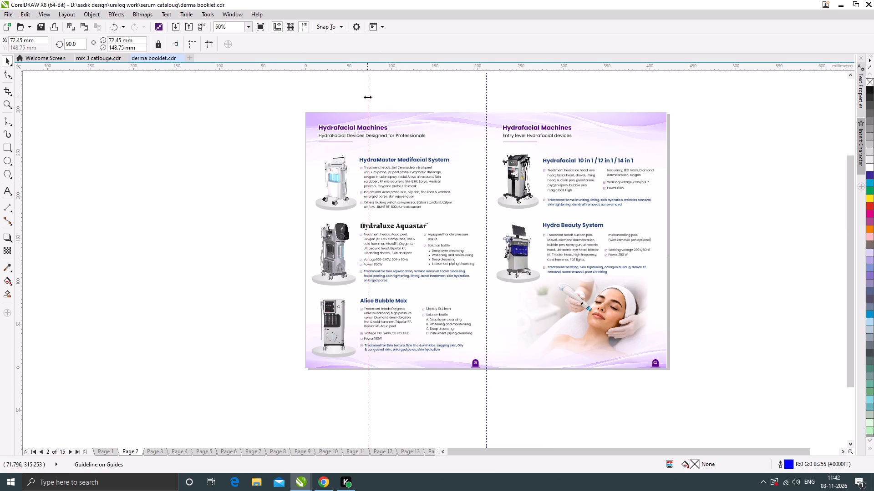
pyautogui.press('Delete')
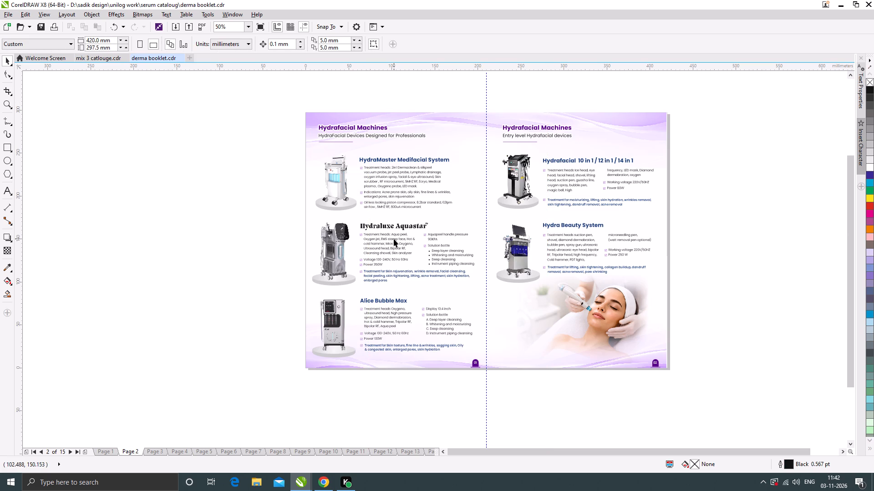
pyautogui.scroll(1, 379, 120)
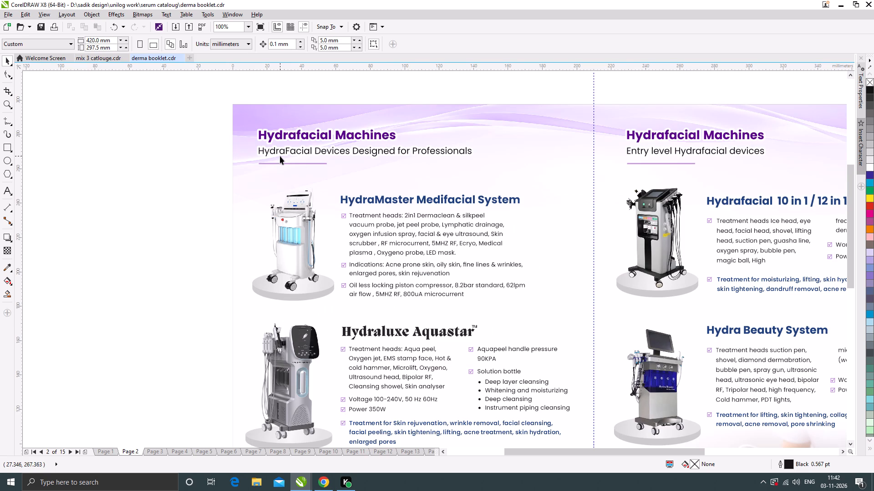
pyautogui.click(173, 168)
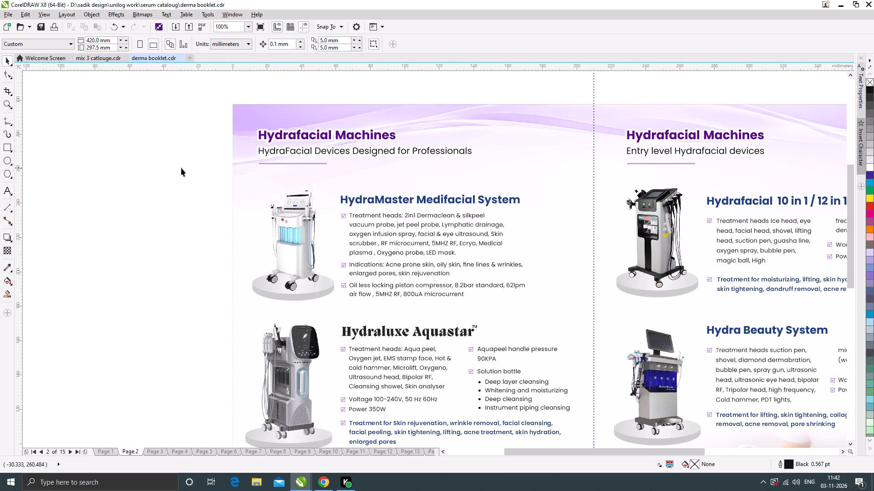
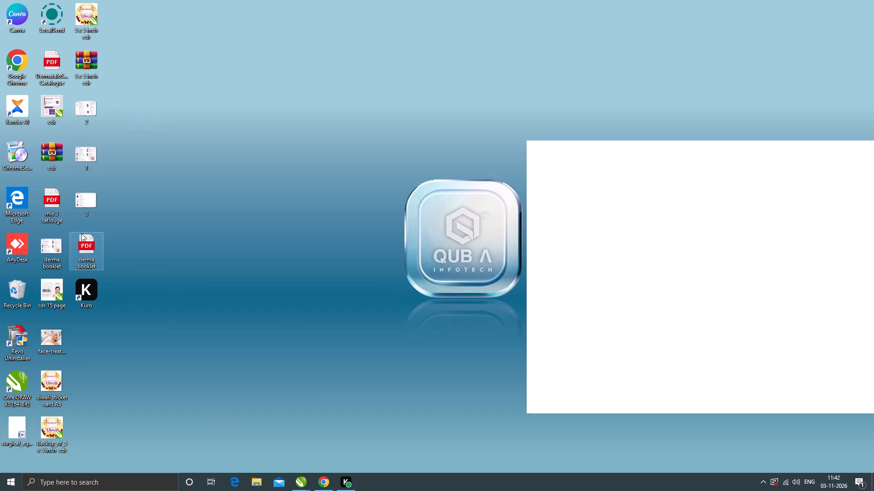
# Open the "mix 3 catlouge" PDF from the desktop.
pyautogui.doubleClick(51, 201)
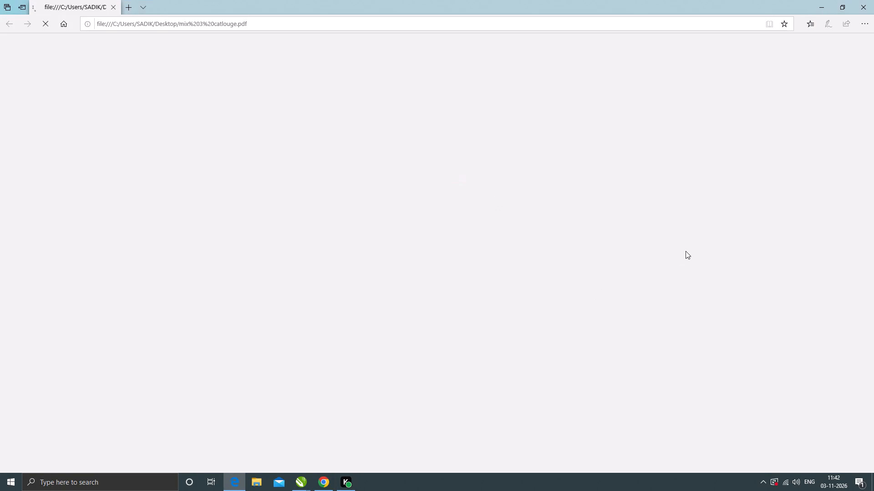
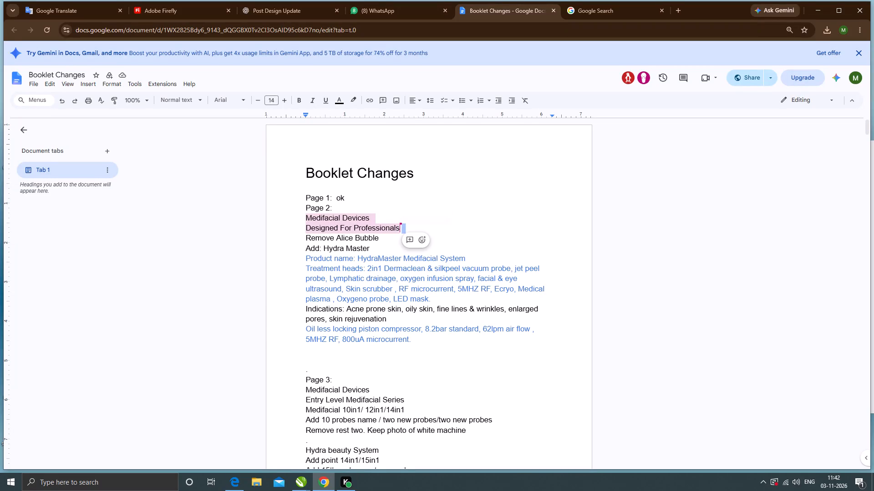
# Copy the Page 2 lines "Medifacial Devices" and "Designed For Professionals" from the Booklet Changes document.
pyautogui.keyDown('ctrl'); pyautogui.scroll(2, 315, 220); pyautogui.keyUp('ctrl')
pyautogui.keyDown('ctrl'); pyautogui.scroll(1, 335, 293); pyautogui.keyUp('ctrl')
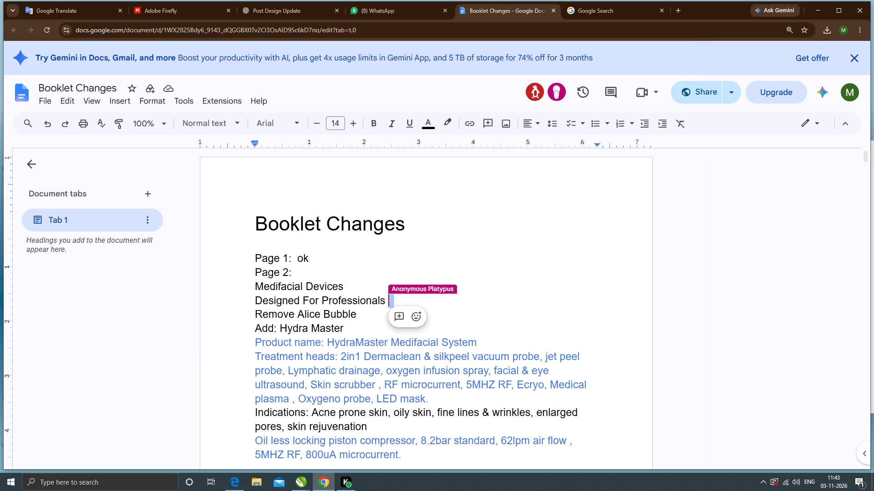
pyautogui.moveTo(253, 287); pyautogui.dragTo(343, 289)
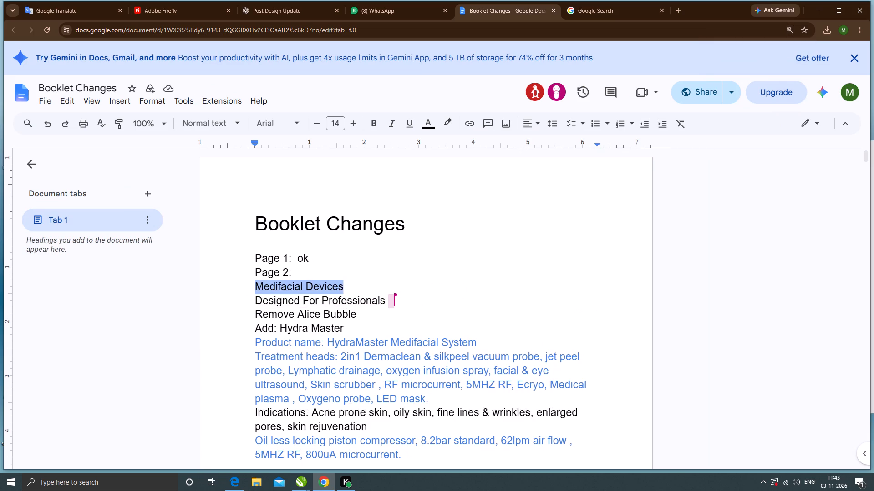
pyautogui.moveTo(343, 289); pyautogui.dragTo(347, 290)
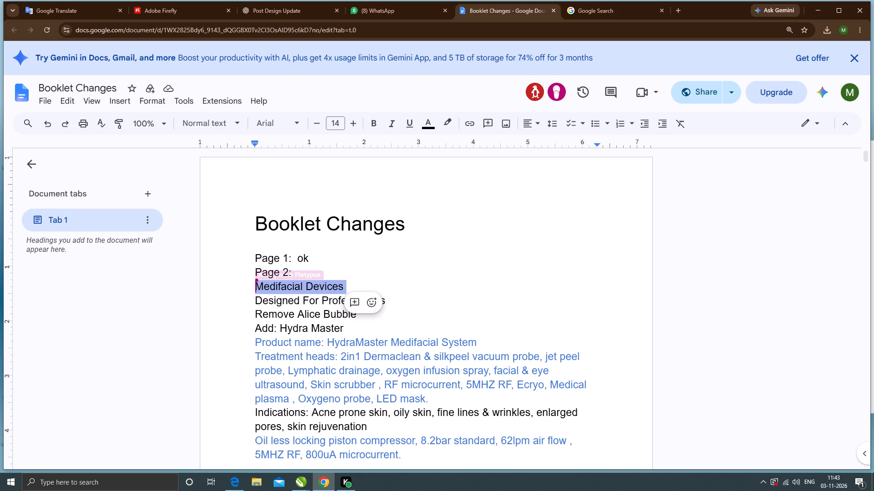
pyautogui.click(271, 289)
pyautogui.click(256, 283)
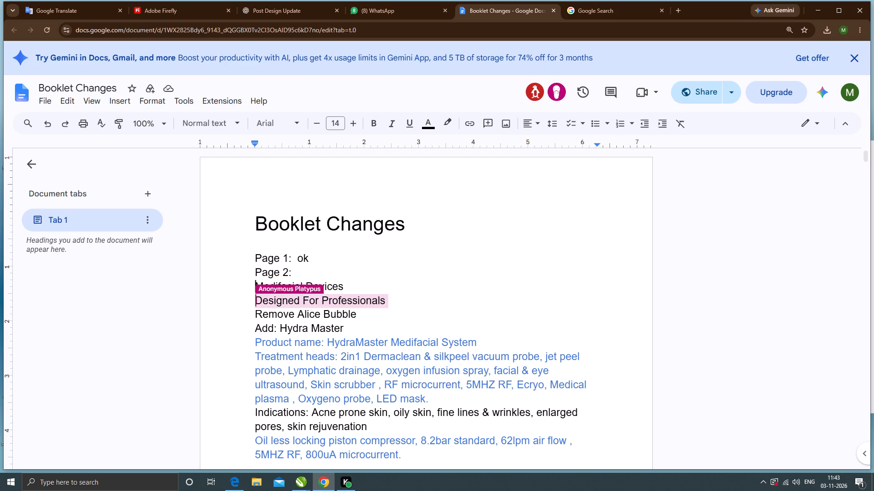
pyautogui.moveTo(256, 283); pyautogui.dragTo(396, 302)
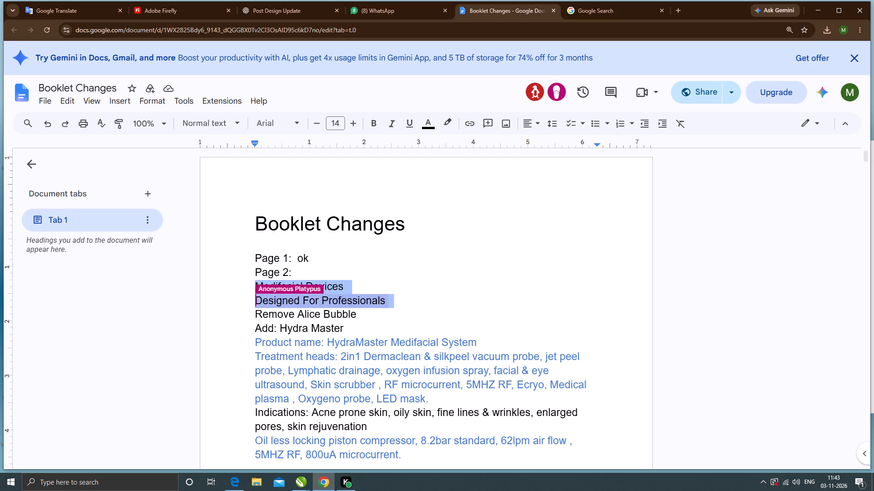
pyautogui.rightClick(332, 295)
pyautogui.click(362, 198)
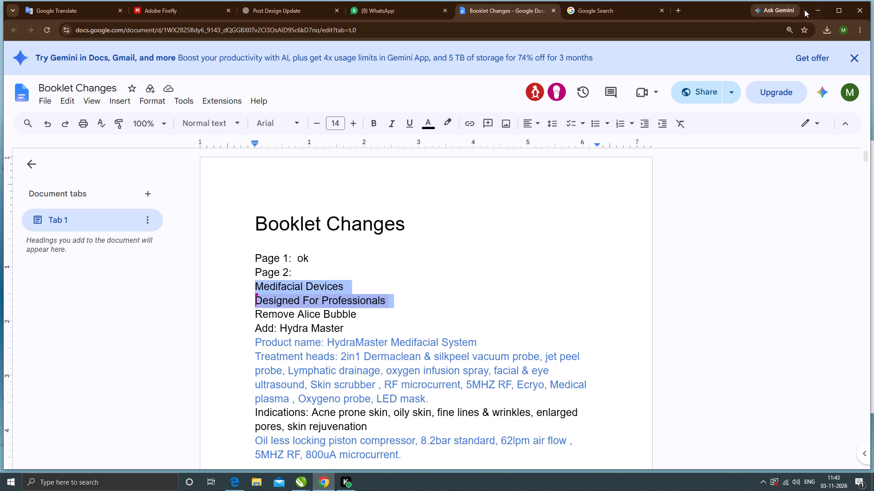
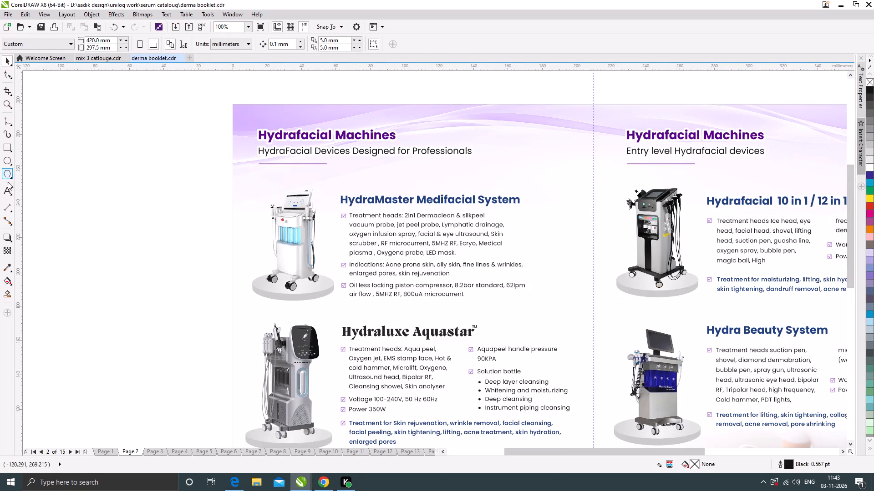
# Paste the copied "Medifacial Devices / Designed For Professionals" lines as artistic text beside the Page 2 left heading and colour them magenta.
pyautogui.click(7, 190)
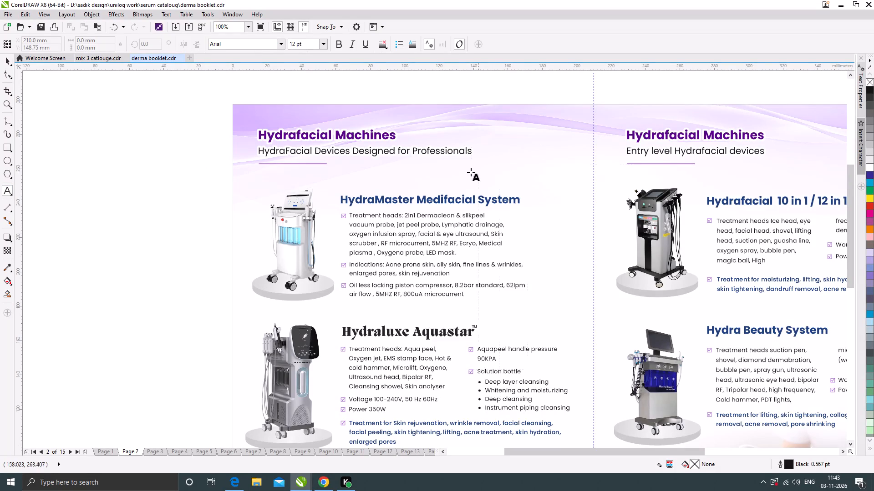
pyautogui.click(441, 114)
pyautogui.hotkey('ctrl', 'v')
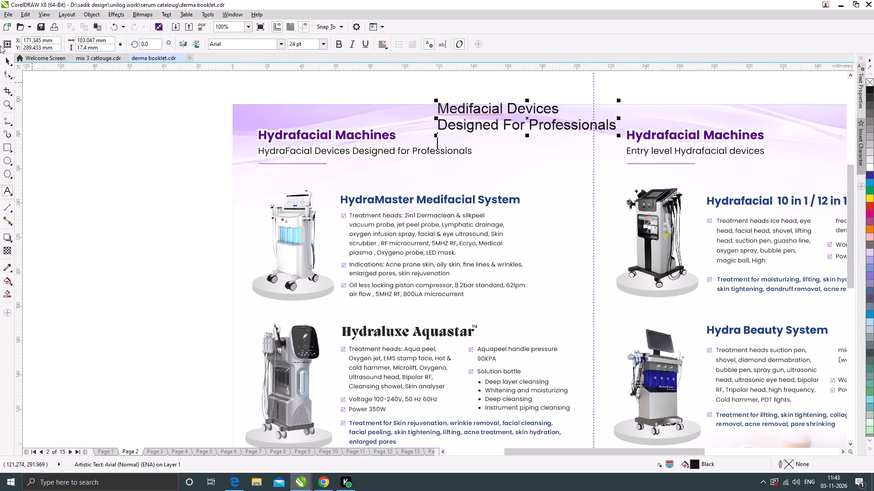
pyautogui.click(8, 58)
pyautogui.scroll(-1, 417, 160)
pyautogui.scroll(1, 473, 124)
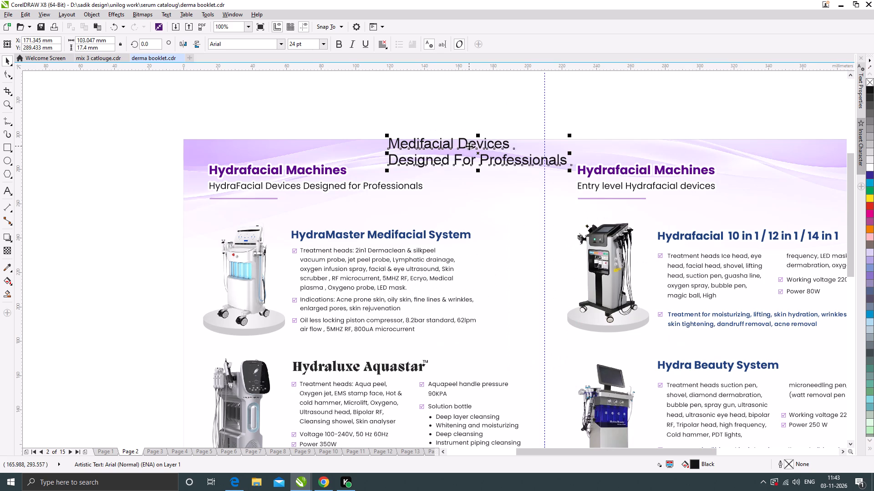
pyautogui.moveTo(468, 146); pyautogui.dragTo(447, 160)
pyautogui.click(869, 214)
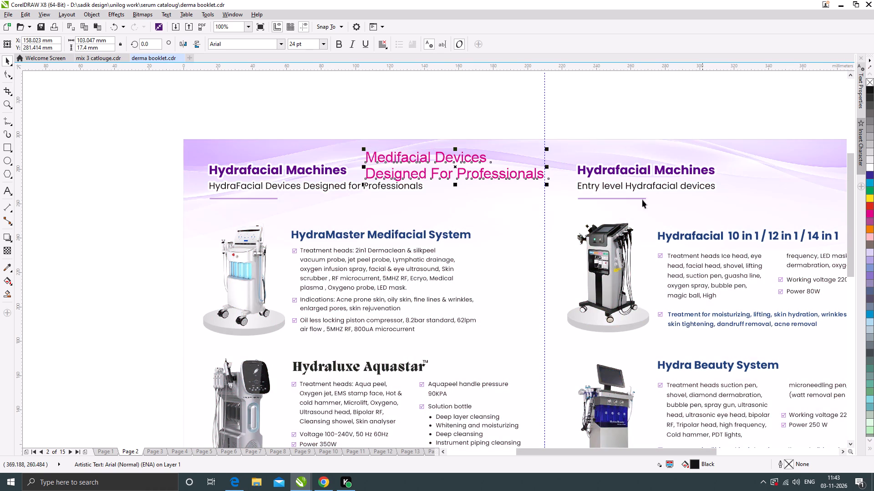
# Replace the left-hand "Hydrafacial Machines" heading and its subtitle with the magenta text, deleting the old lines and moving the new ones into place.
pyautogui.click(241, 171)
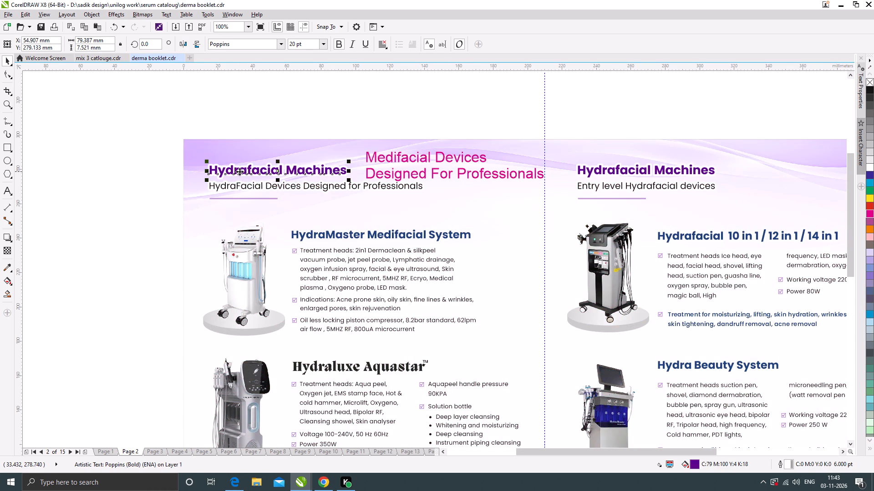
pyautogui.press('Delete')
pyautogui.click(315, 185)
pyautogui.press('Delete')
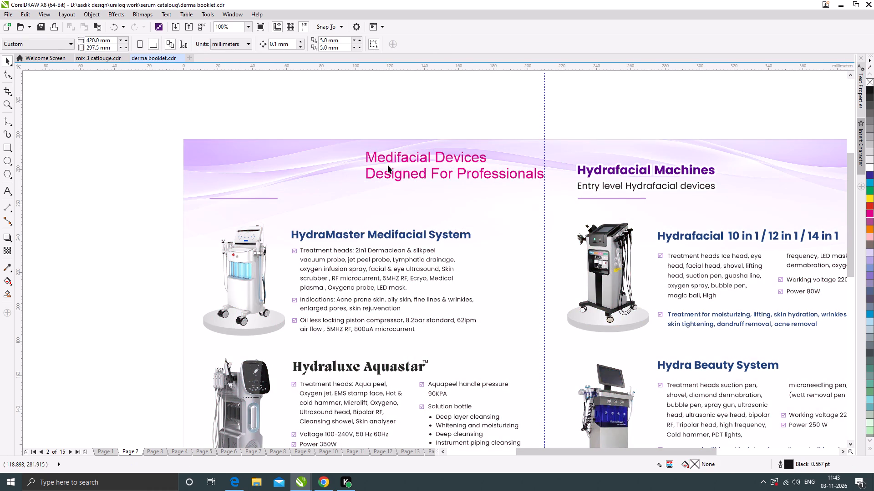
pyautogui.moveTo(391, 160); pyautogui.dragTo(236, 165)
# Duplicate the magenta heading text onto the right half of the spread, beside the "Hydrafacial Machines" heading.
pyautogui.scroll(-1, 236, 165)
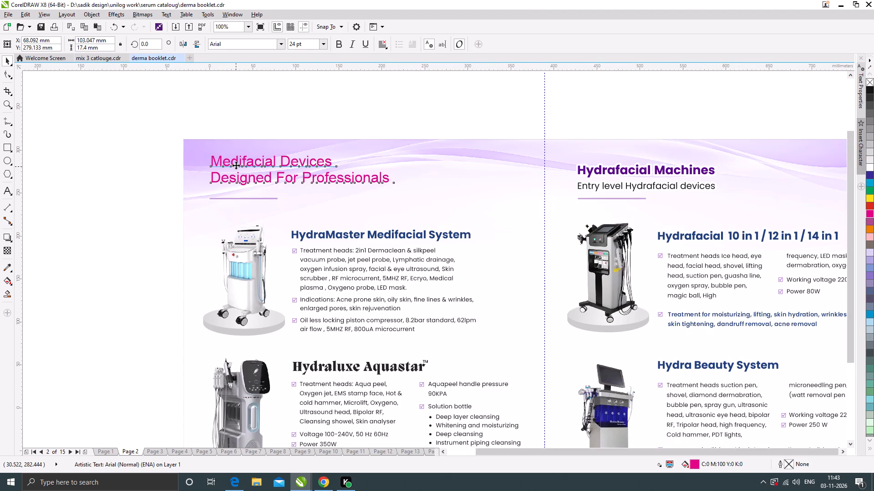
pyautogui.moveTo(240, 164); pyautogui.dragTo(501, 167)
pyautogui.rightClick(501, 167)
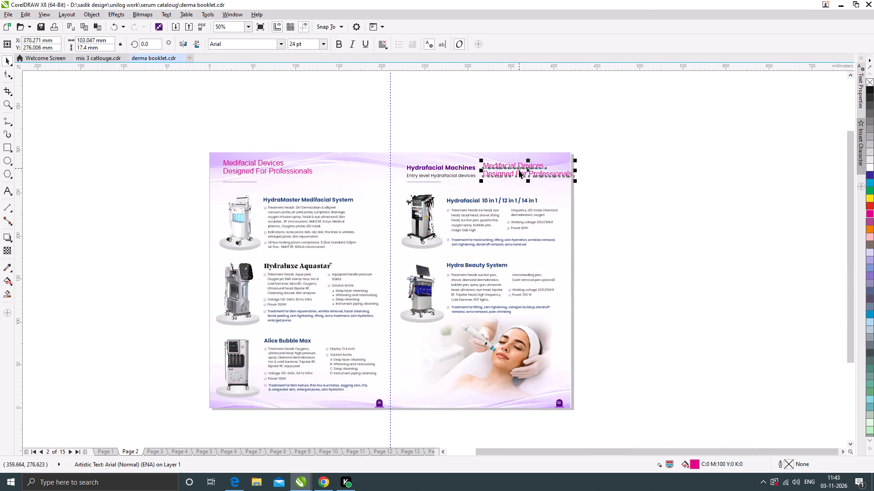
pyautogui.scroll(1, 519, 170)
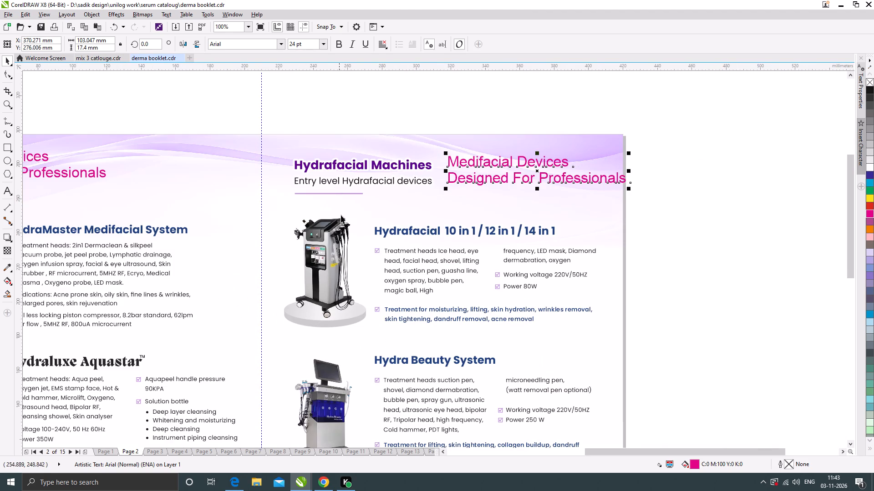
# Copy the Page 3 line "Entry Level Medifacial Series" from the Booklet Changes document in the browser.
pyautogui.click(324, 486)
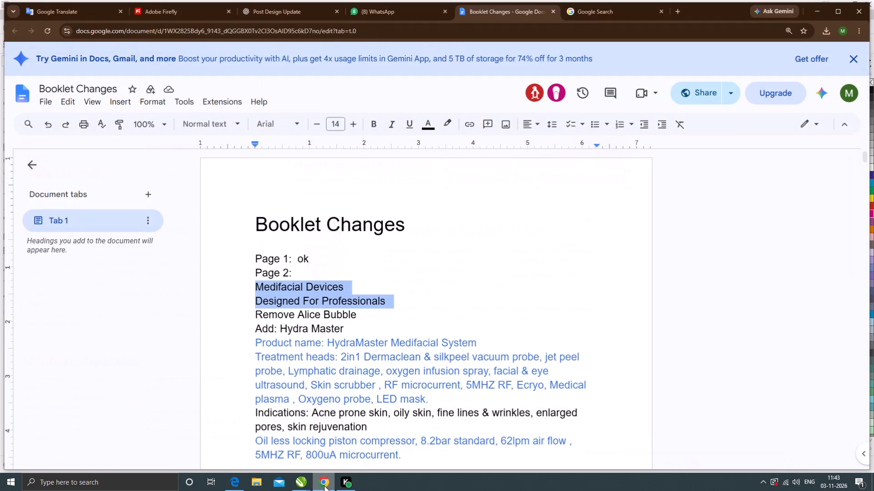
pyautogui.click(324, 486)
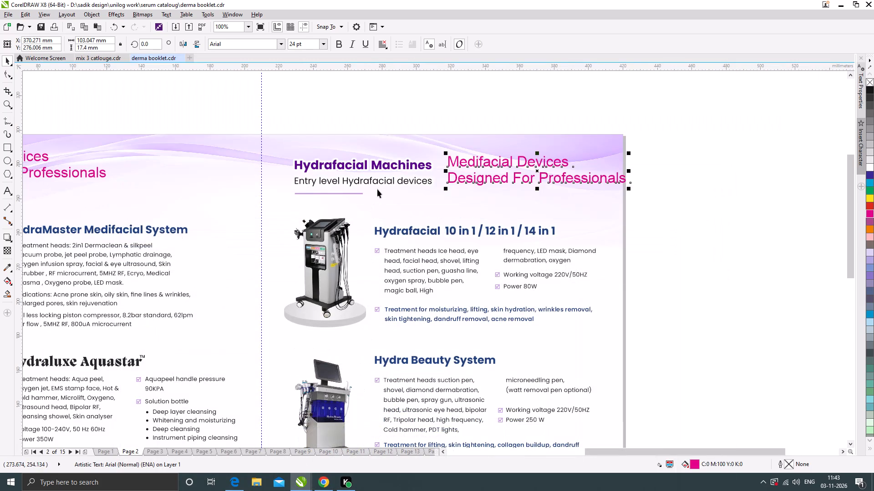
pyautogui.click(323, 478)
pyautogui.scroll(-1, 418, 301)
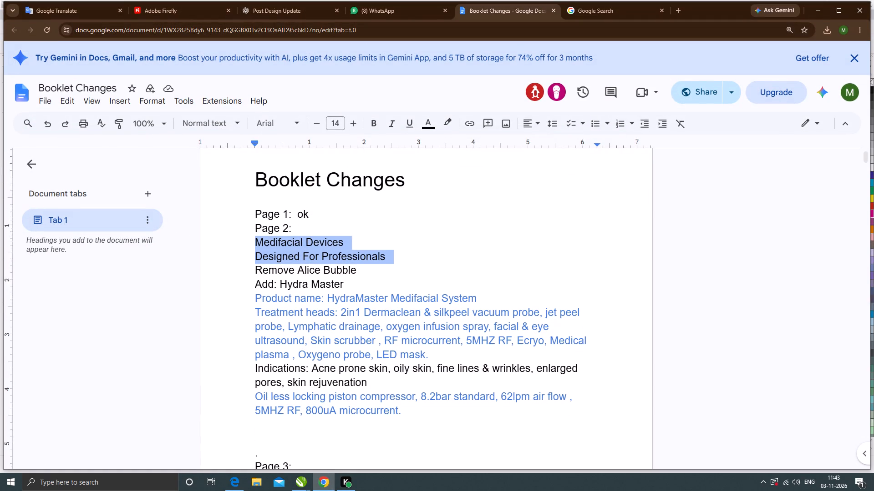
pyautogui.scroll(-2, 412, 299)
pyautogui.scroll(2, 412, 299)
pyautogui.scroll(-4, 412, 299)
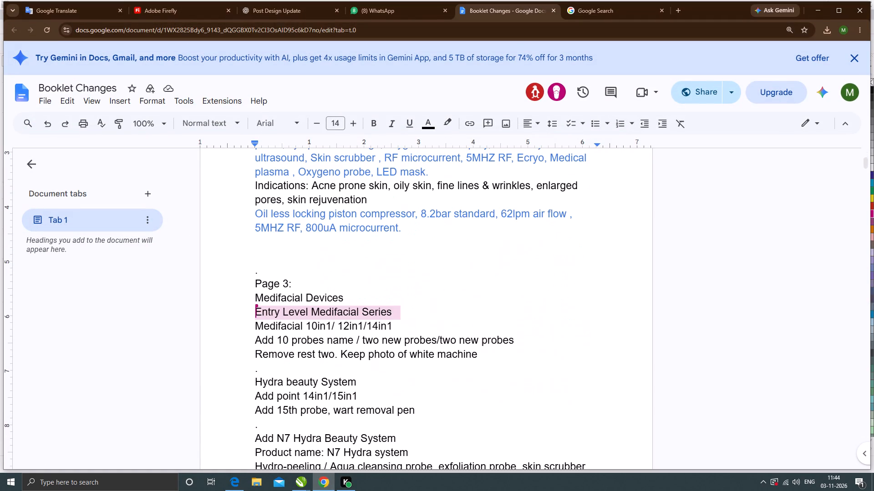
pyautogui.click(255, 315)
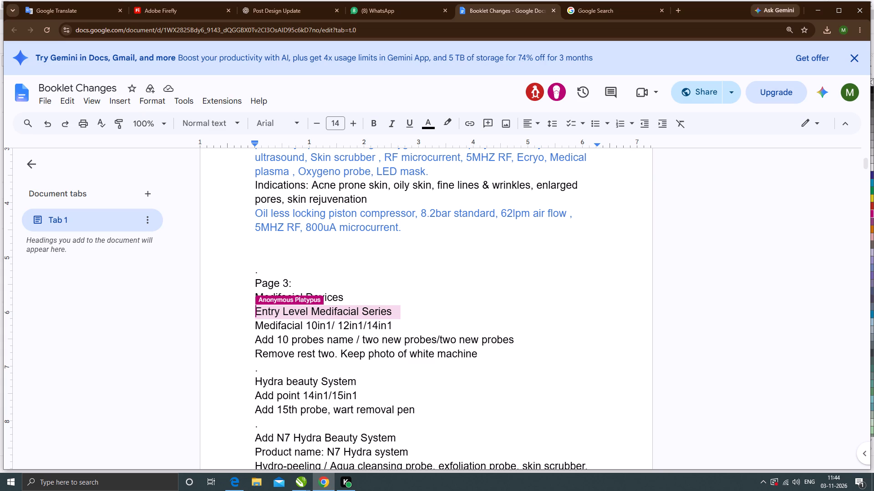
pyautogui.moveTo(390, 311); pyautogui.dragTo(254, 311)
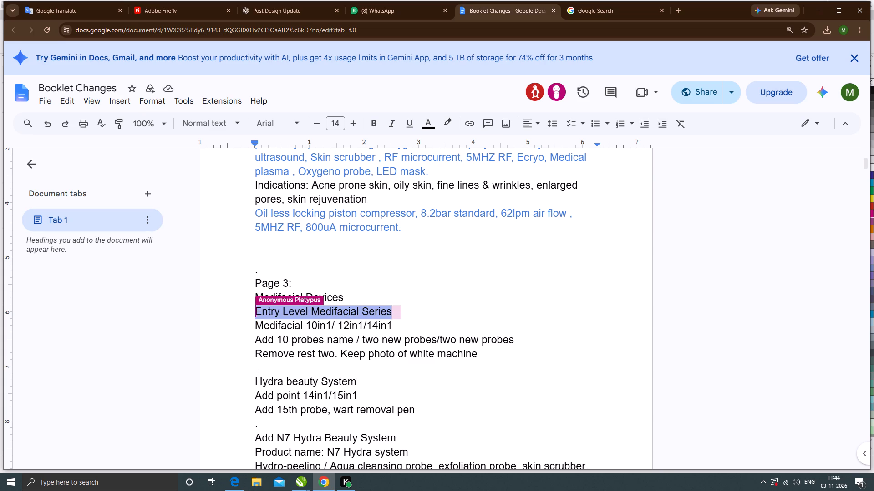
pyautogui.hotkey('ctrl', 'c')
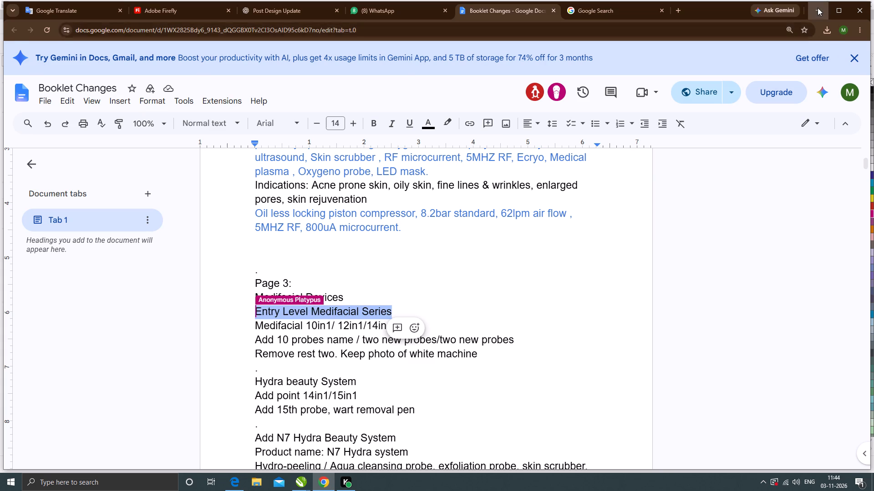
# Back in CorelDRAW, replace the duplicate's second line with "Entry Level Medifacial Series" and scale the text down to fit inside the page.
pyautogui.click(818, 8)
pyautogui.doubleClick(487, 180)
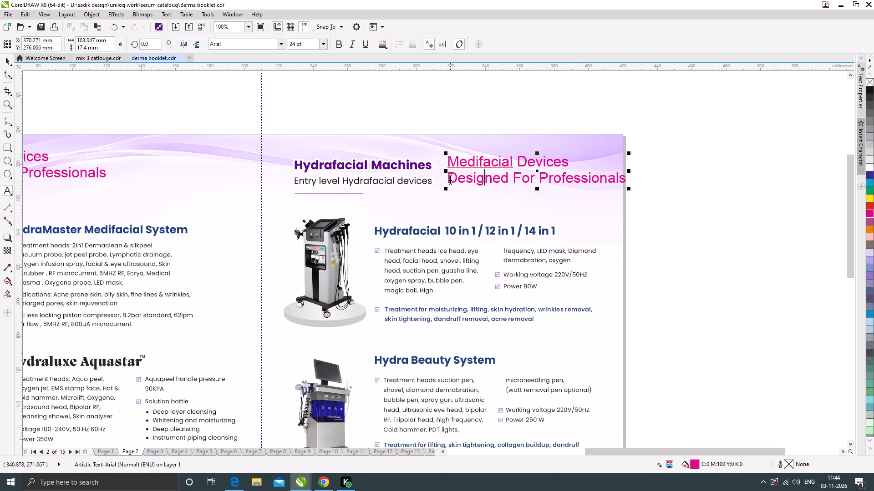
pyautogui.moveTo(450, 178); pyautogui.dragTo(647, 177)
pyautogui.hotkey('ctrl', 'v')
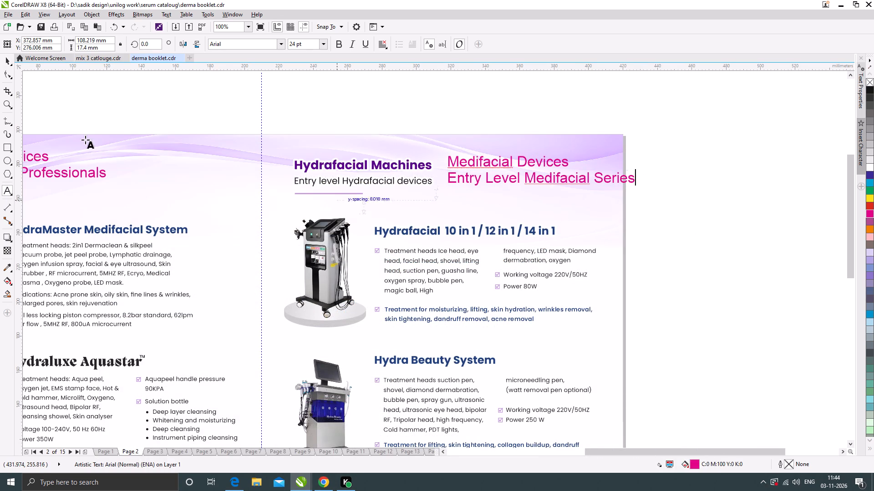
pyautogui.click(8, 61)
pyautogui.moveTo(637, 152); pyautogui.dragTo(602, 154)
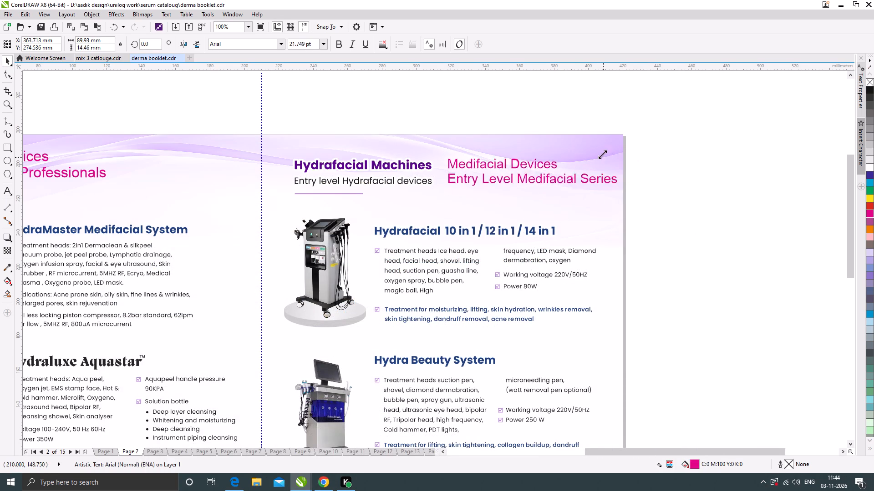
pyautogui.moveTo(602, 154); pyautogui.dragTo(601, 154)
# Delete the right-hand "Hydrafacial Machines" heading and its subtitle, and move the new magenta heading into their place.
pyautogui.click(334, 164)
pyautogui.press('Delete')
pyautogui.click(362, 180)
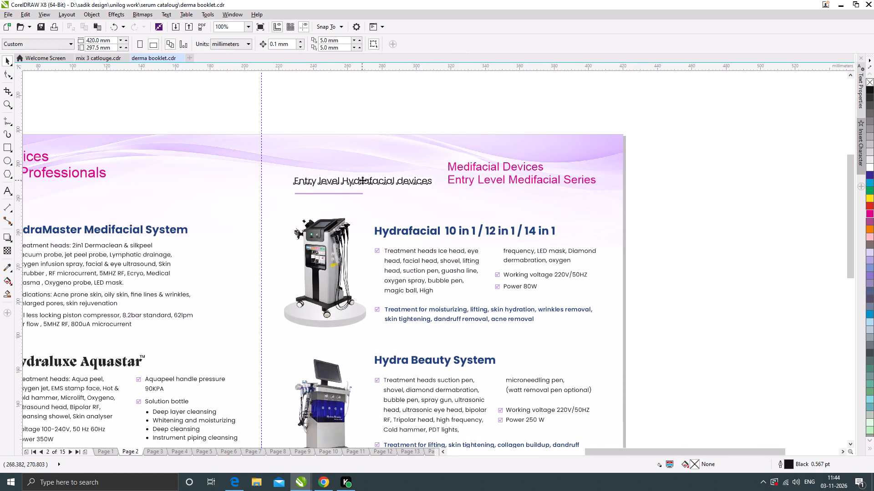
pyautogui.press('Delete')
pyautogui.moveTo(463, 168); pyautogui.dragTo(311, 168)
pyautogui.scroll(-1, 532, 196)
pyautogui.click(670, 222)
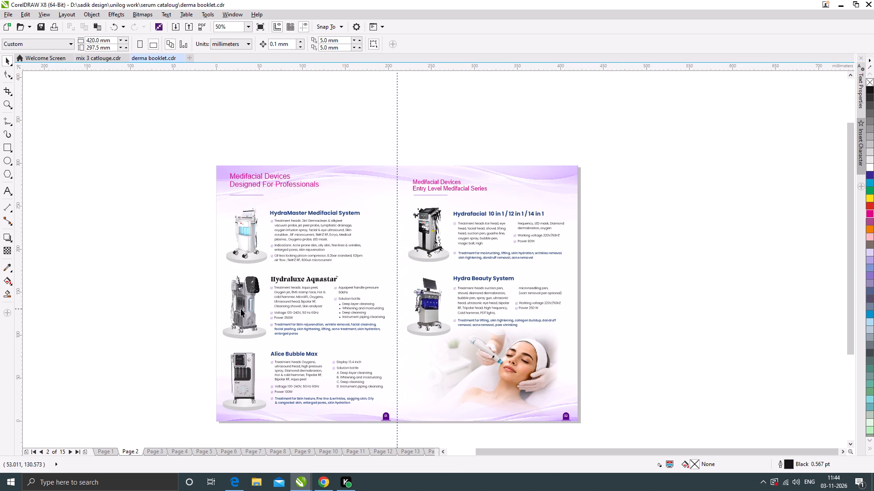
pyautogui.click(178, 310)
# Examine the Q Switch Laser Devices spread on Page 3, including the KFDA logo on the RUIKD machine, against the Booklet Changes notes.
pyautogui.click(155, 453)
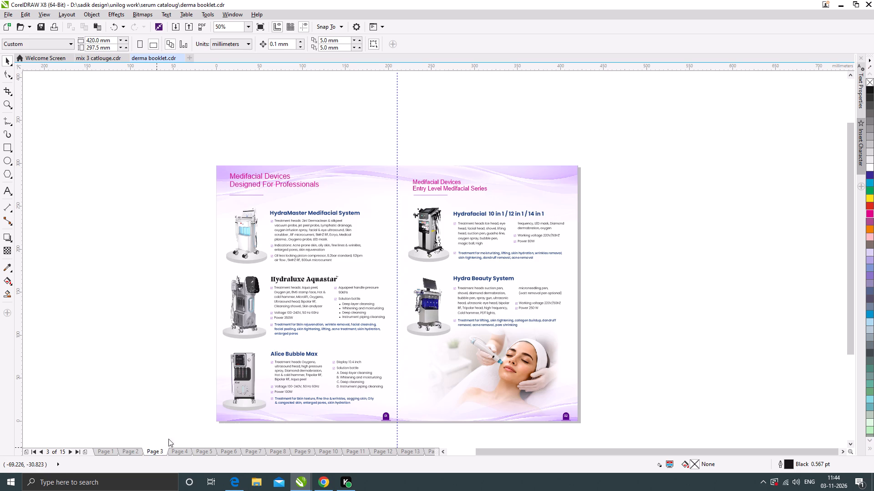
pyautogui.click(621, 243)
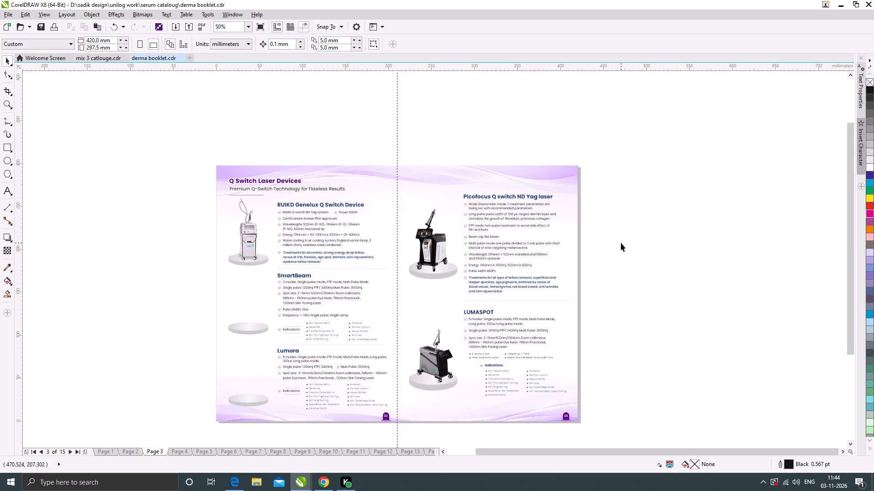
pyautogui.click(160, 265)
pyautogui.click(320, 482)
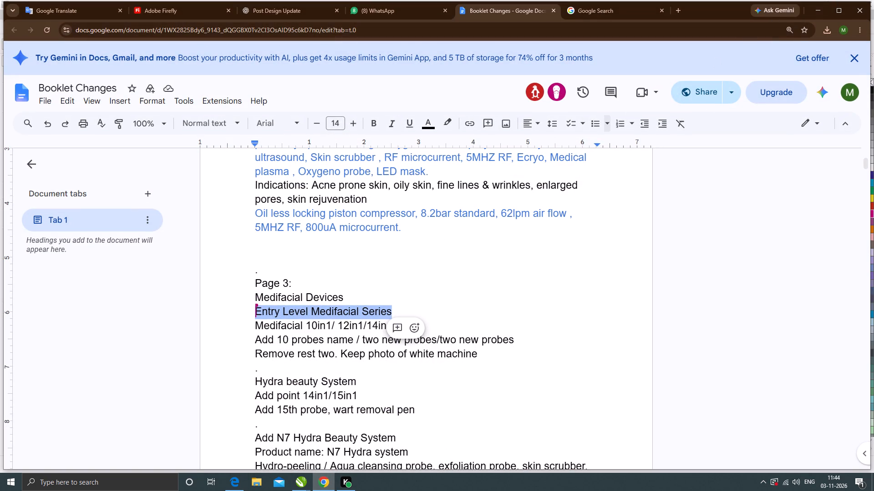
pyautogui.click(816, 10)
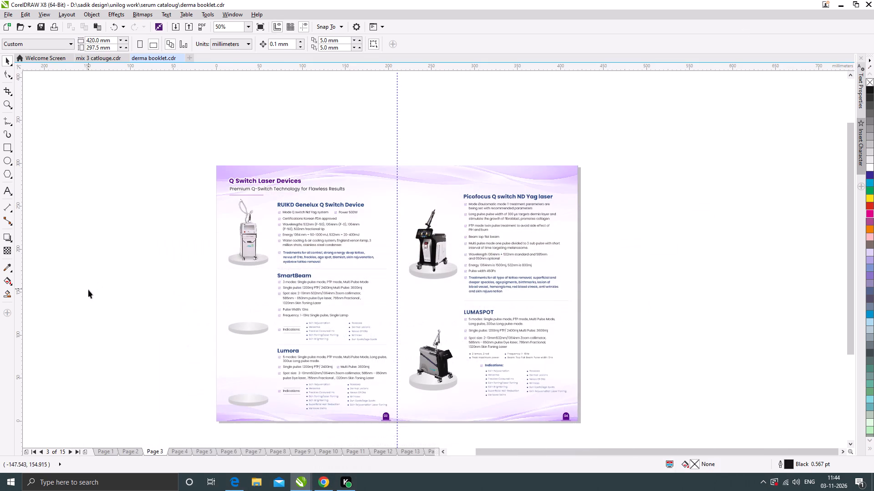
pyautogui.scroll(1, 247, 213)
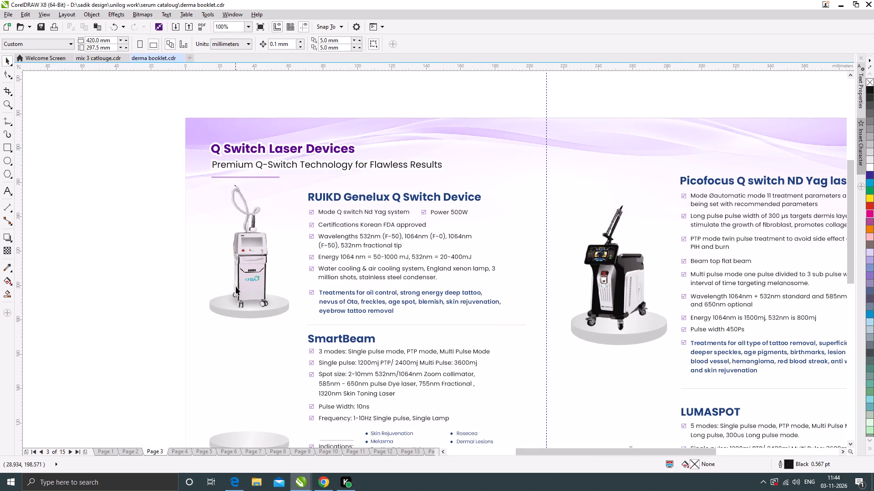
pyautogui.scroll(2, 236, 286)
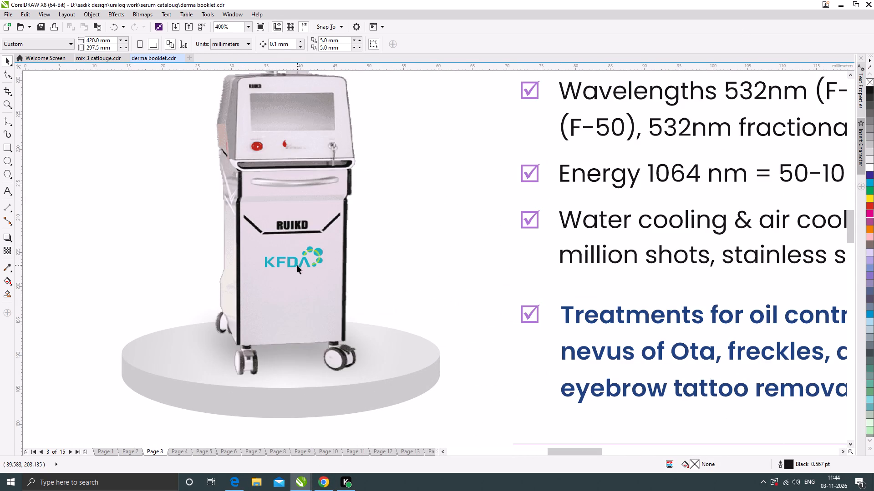
pyautogui.click(305, 261)
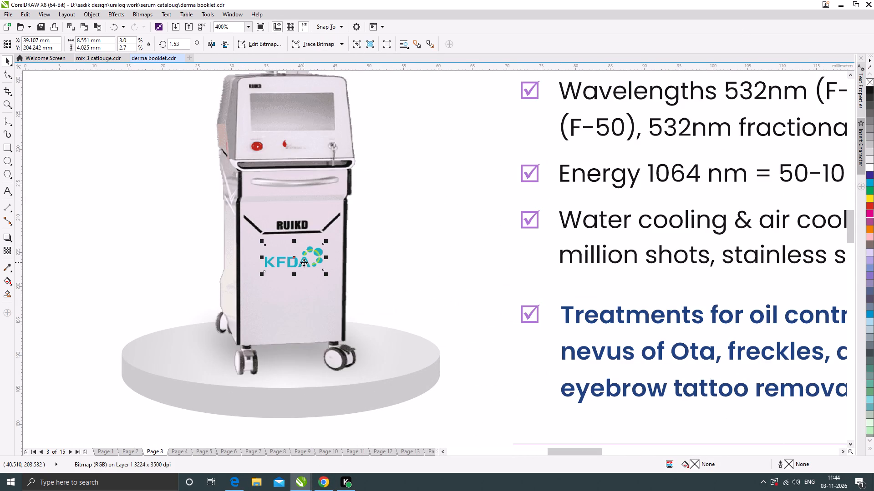
pyautogui.scroll(-2, 322, 308)
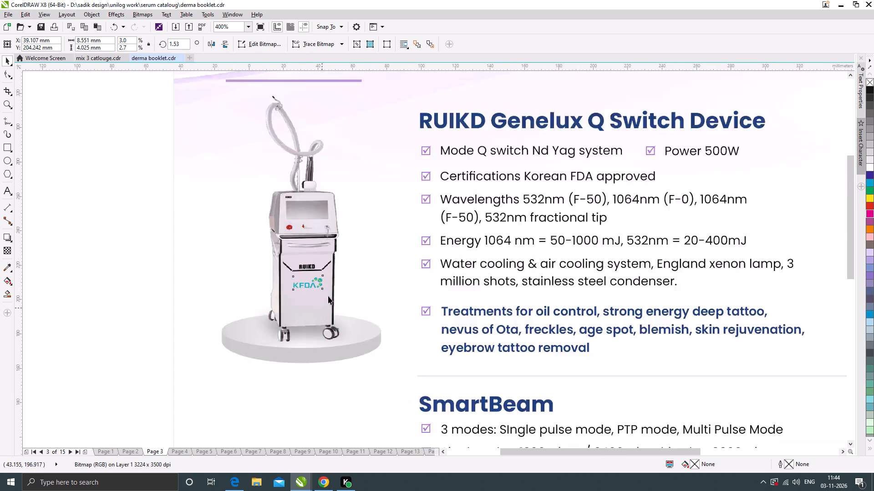
pyautogui.click(182, 320)
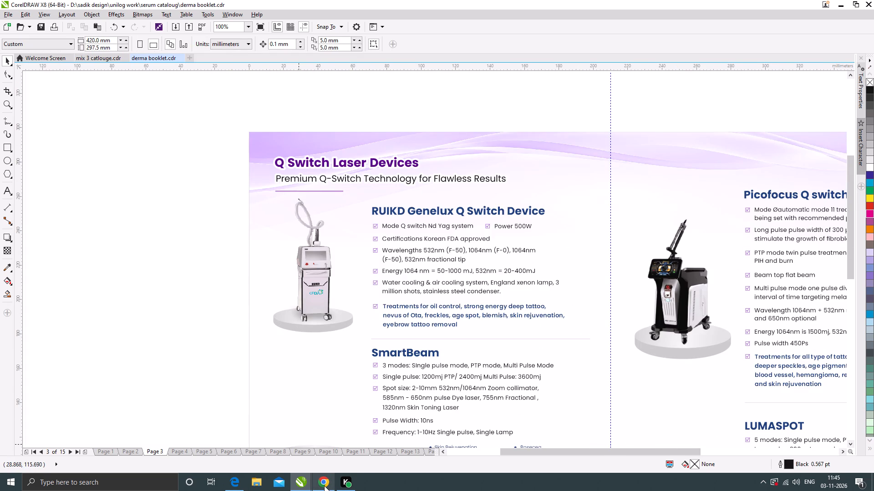
pyautogui.click(324, 486)
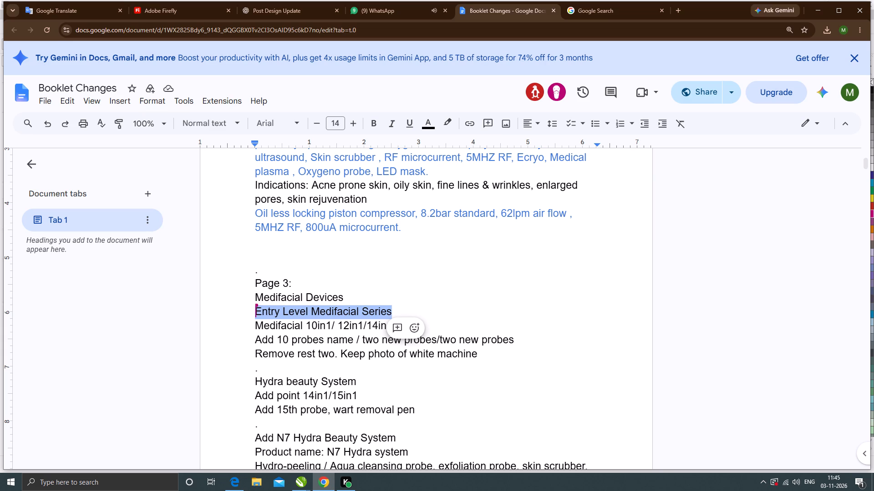
pyautogui.click(325, 486)
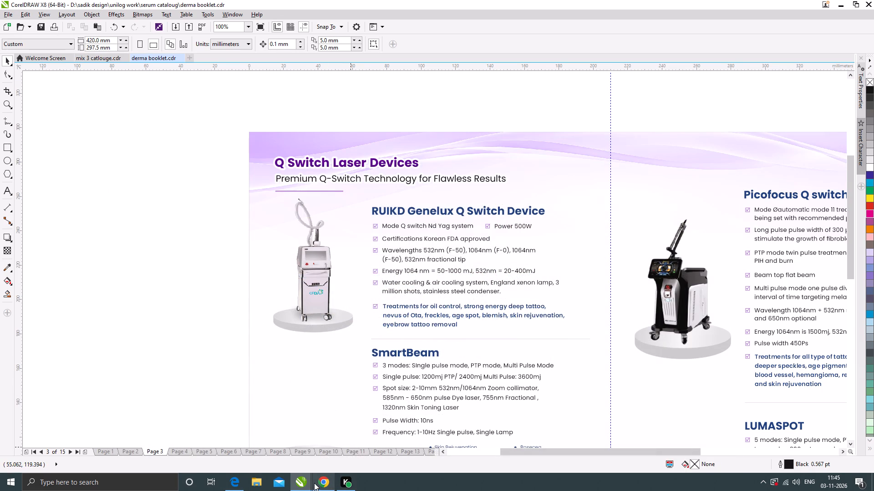
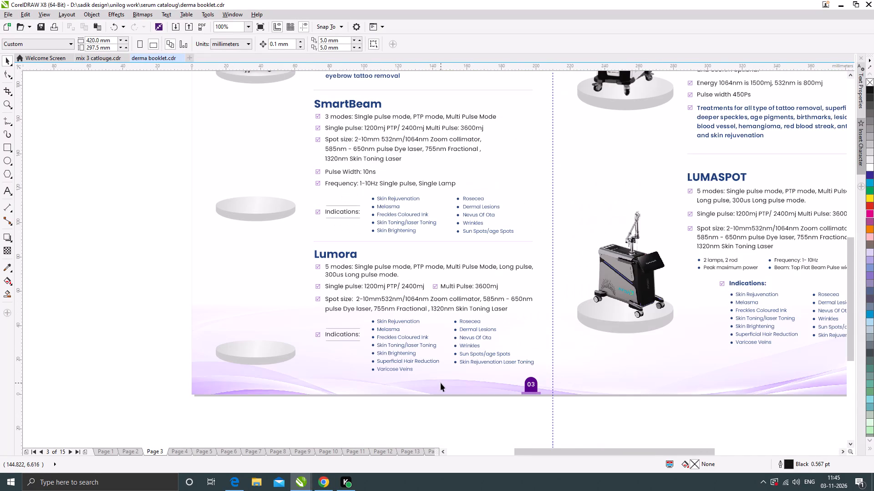
# Examine the SmartBeam, Lumora, Picofocus and LUMASPOT sections across the Q Switch Laser Devices spread on Page 3.
pyautogui.scroll(-1, 407, 344)
pyautogui.scroll(1, 612, 337)
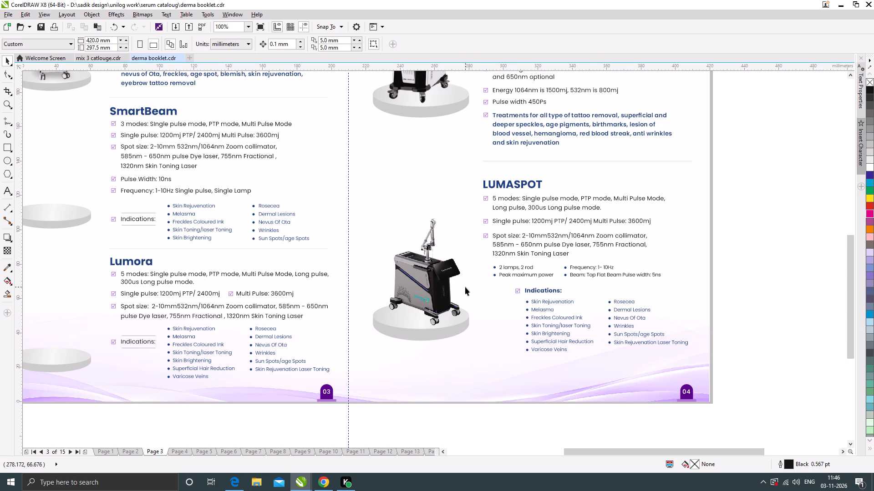
pyautogui.scroll(-1, 479, 294)
pyautogui.scroll(1, 526, 207)
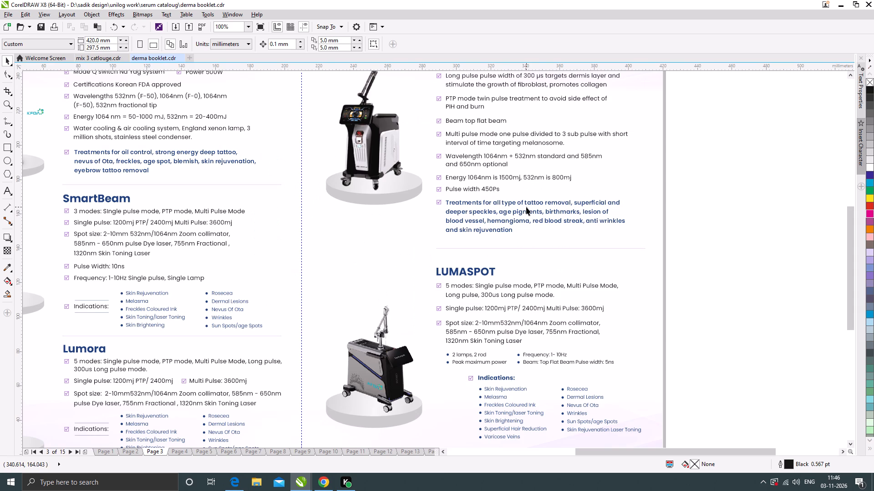
pyautogui.scroll(1, 513, 206)
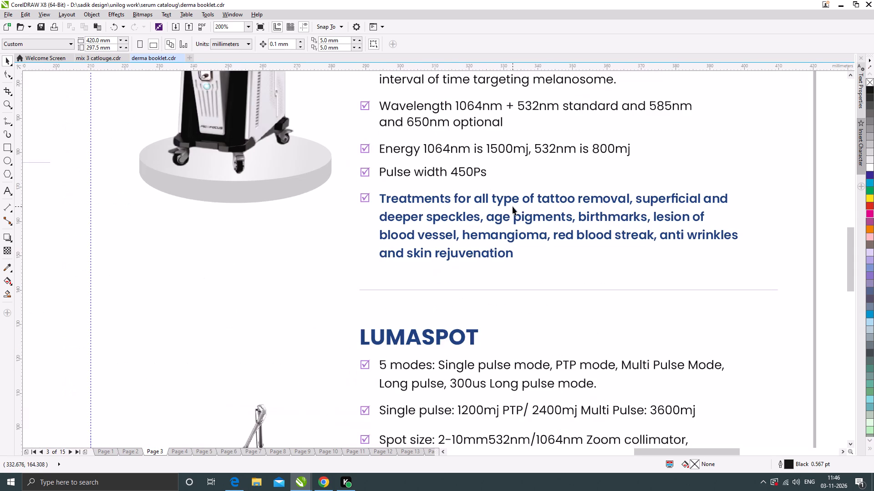
pyautogui.scroll(-1, 523, 227)
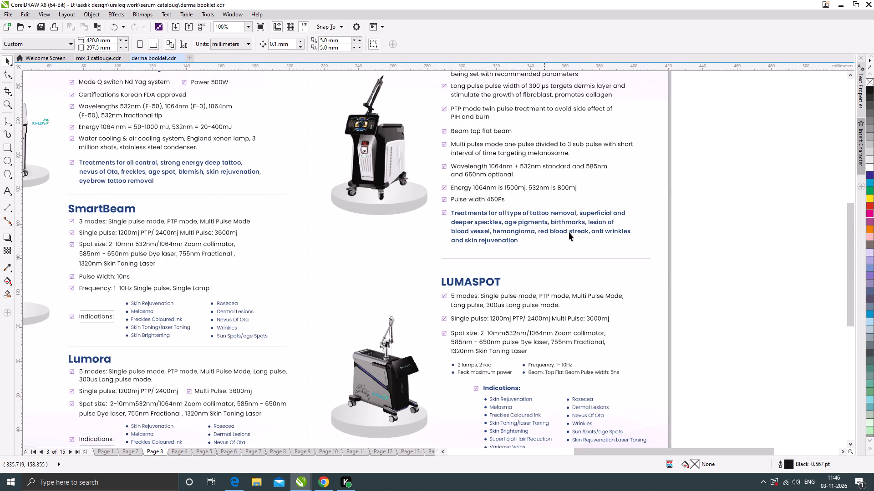
pyautogui.scroll(-1, 538, 220)
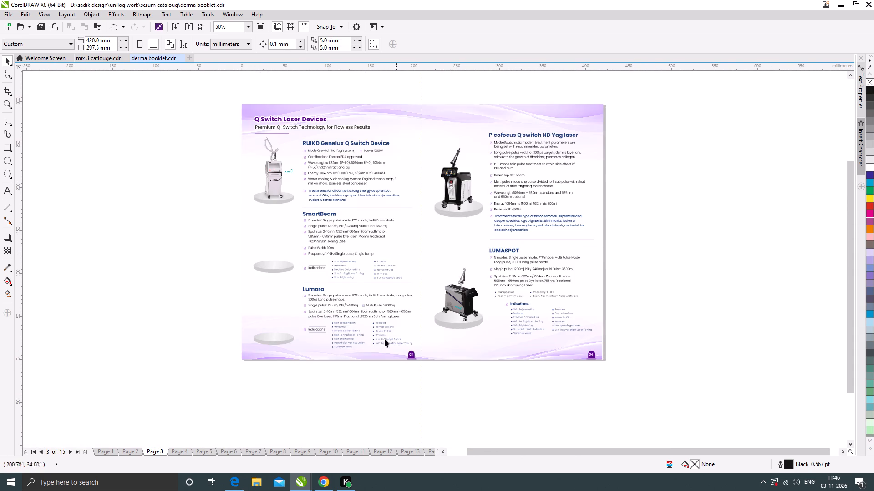
pyautogui.scroll(1, 352, 336)
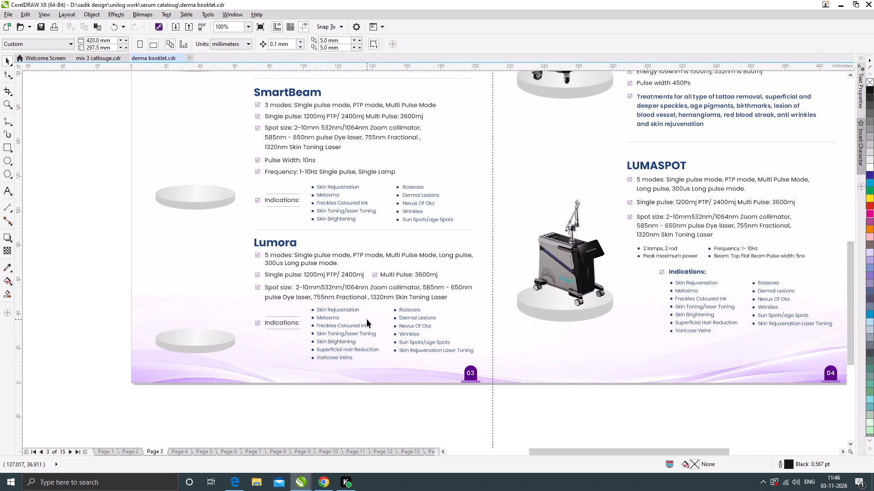
pyautogui.scroll(-1, 382, 244)
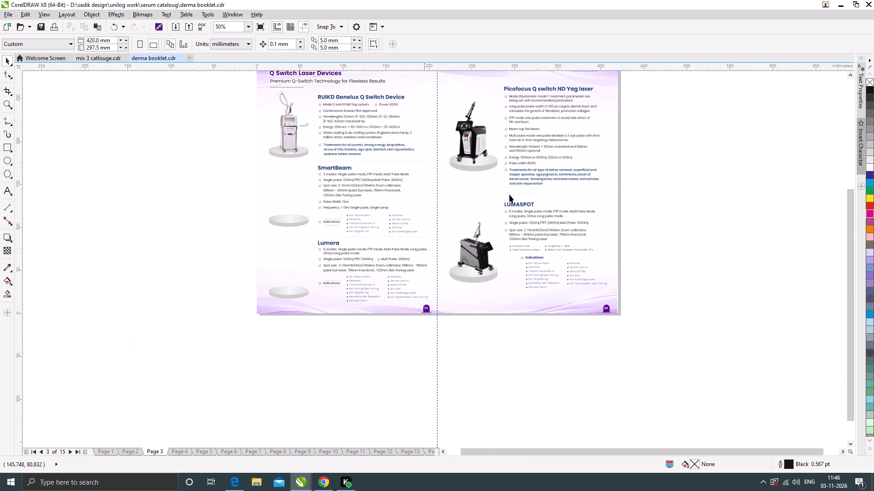
# Insert a colon and a space after "Treatments for" in the Picofocus Q switch ND Yag laser's bold treatments paragraph.
pyautogui.scroll(1, 527, 162)
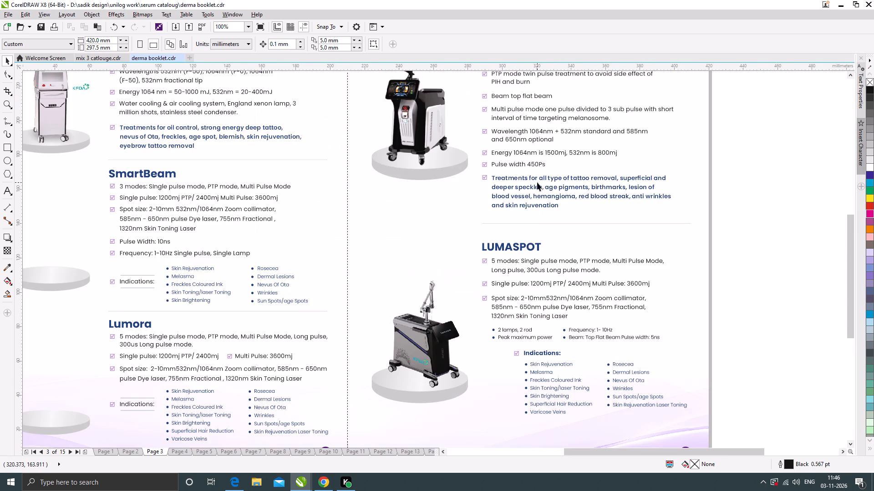
pyautogui.scroll(1, 545, 177)
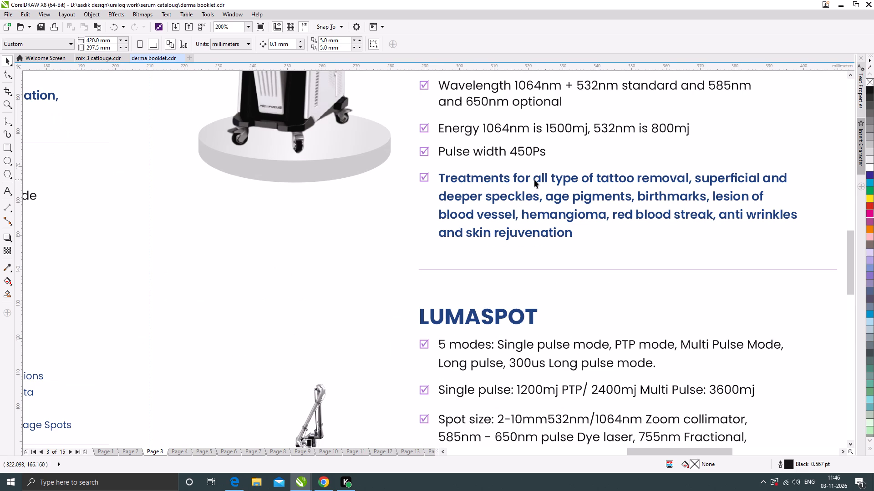
pyautogui.doubleClick(534, 180)
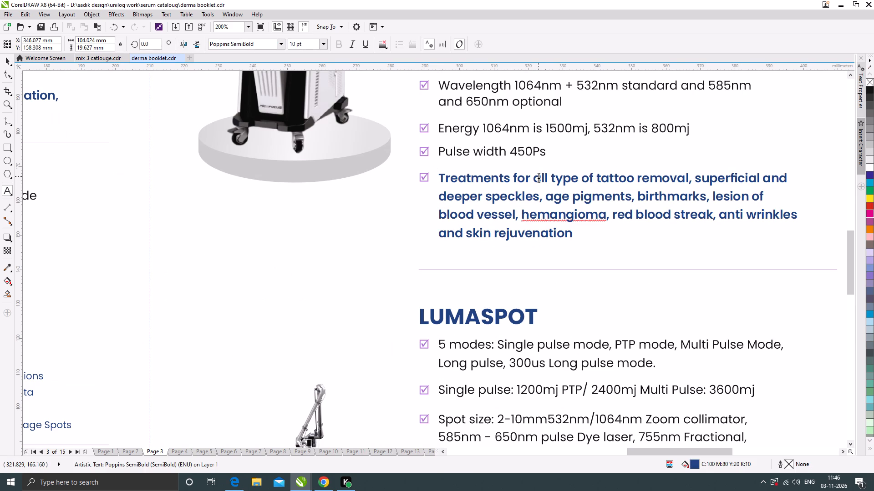
pyautogui.hotkey('ctrl', ';')
pyautogui.write(':')
pyautogui.press('space')
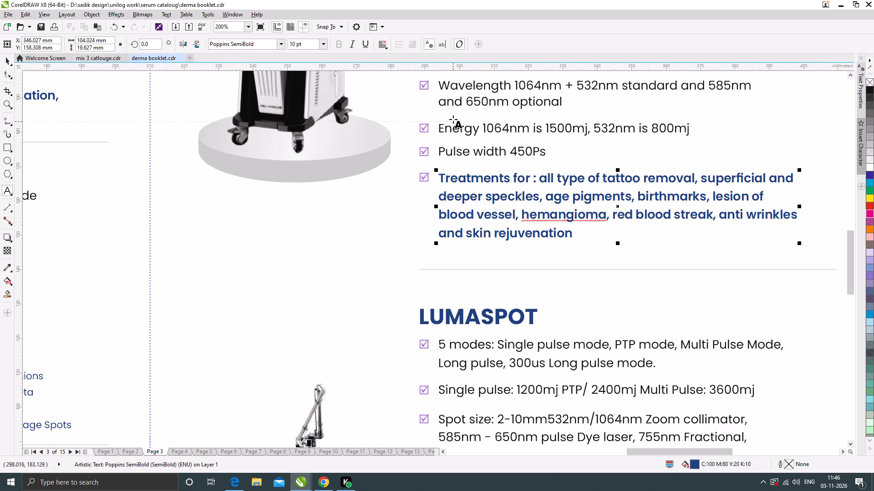
# Delete the Picofocus Q switch ND Yag laser's machine image, keeping its grey podium.
pyautogui.scroll(-1, 570, 228)
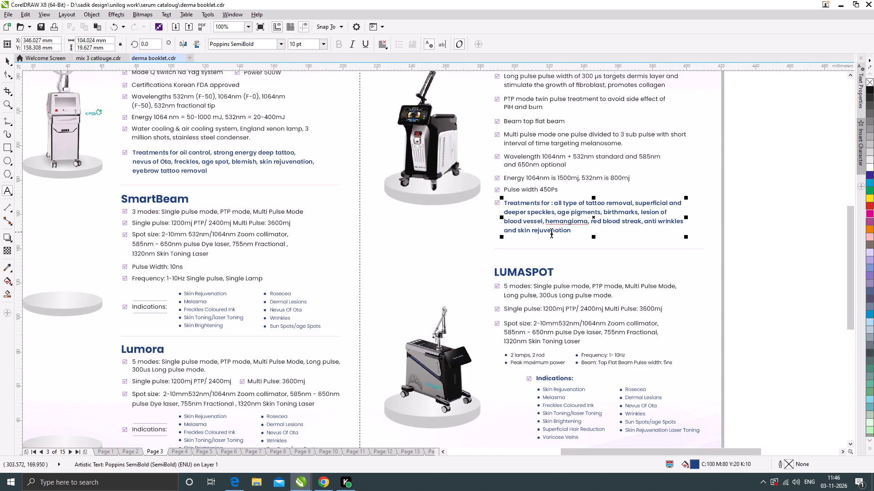
pyautogui.scroll(-1, 568, 221)
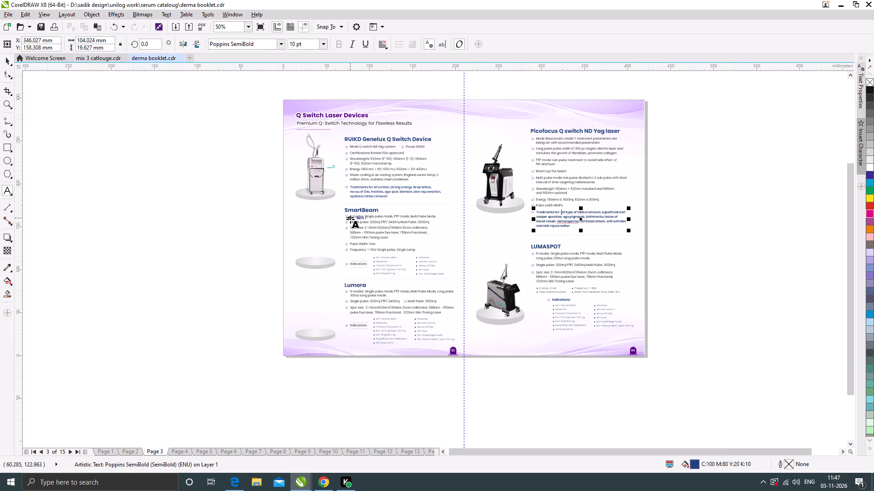
pyautogui.scroll(1, 350, 219)
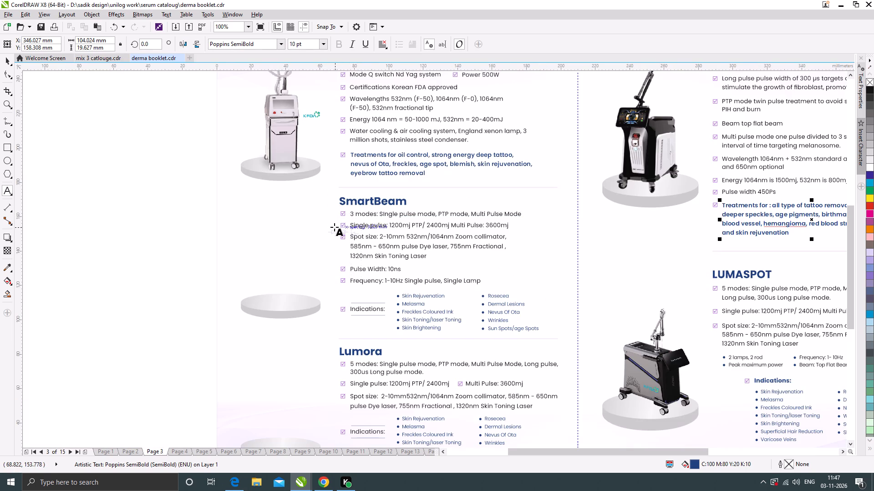
pyautogui.click(5, 60)
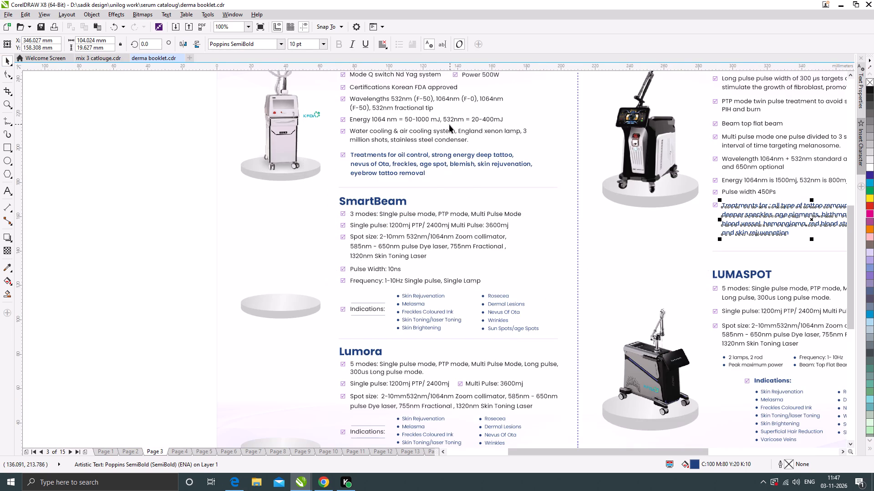
pyautogui.scroll(-1, 450, 135)
pyautogui.click(549, 132)
pyautogui.scroll(1, 538, 80)
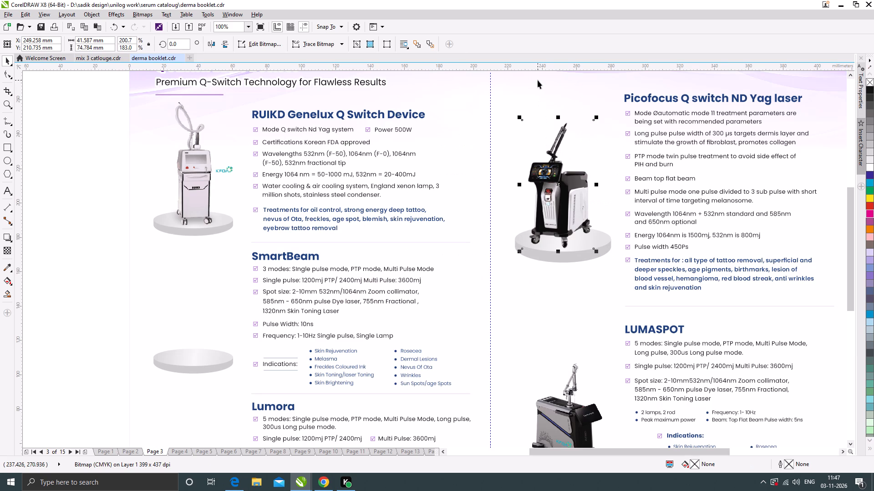
pyautogui.press('Delete')
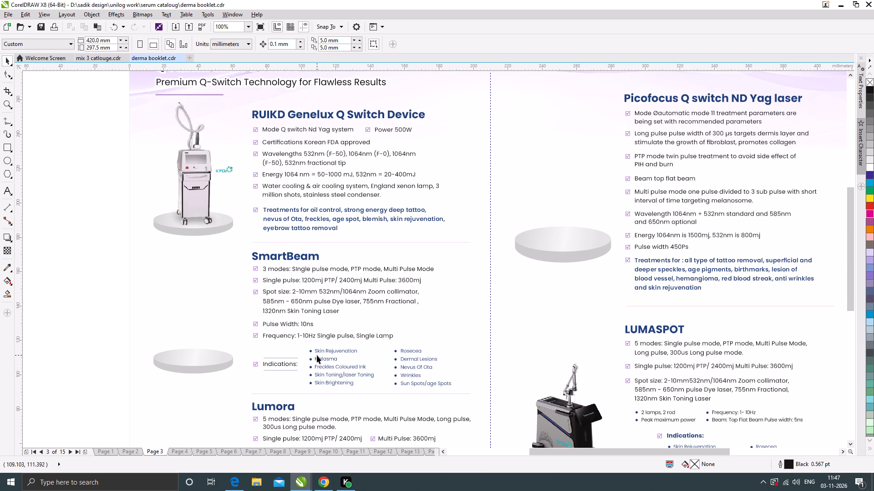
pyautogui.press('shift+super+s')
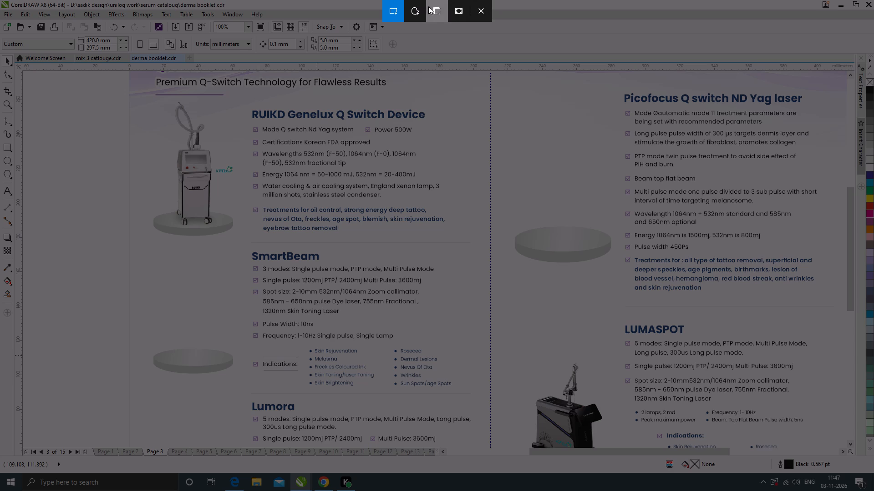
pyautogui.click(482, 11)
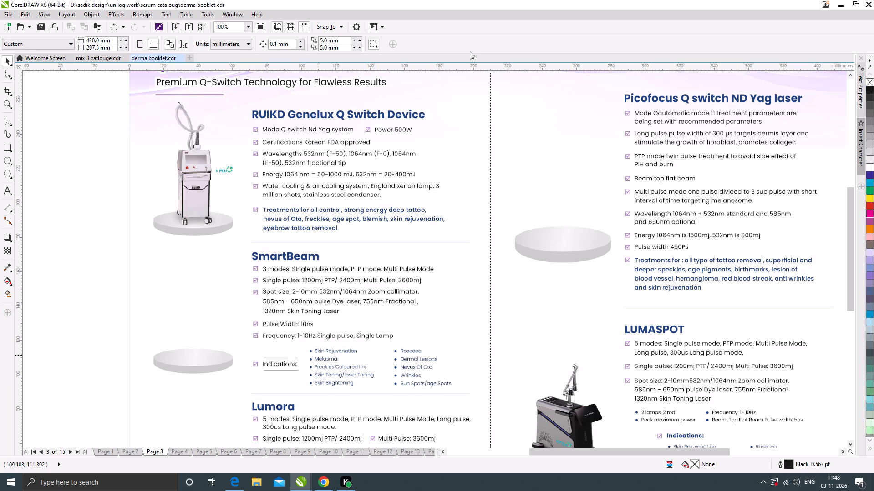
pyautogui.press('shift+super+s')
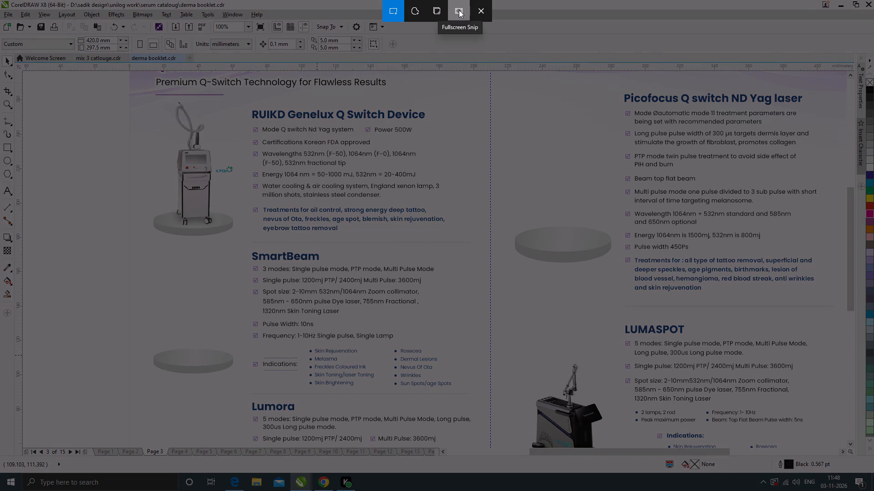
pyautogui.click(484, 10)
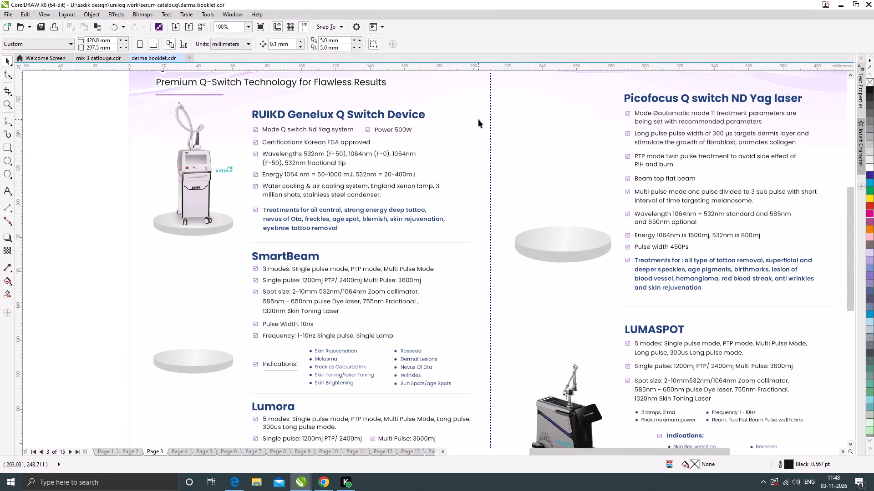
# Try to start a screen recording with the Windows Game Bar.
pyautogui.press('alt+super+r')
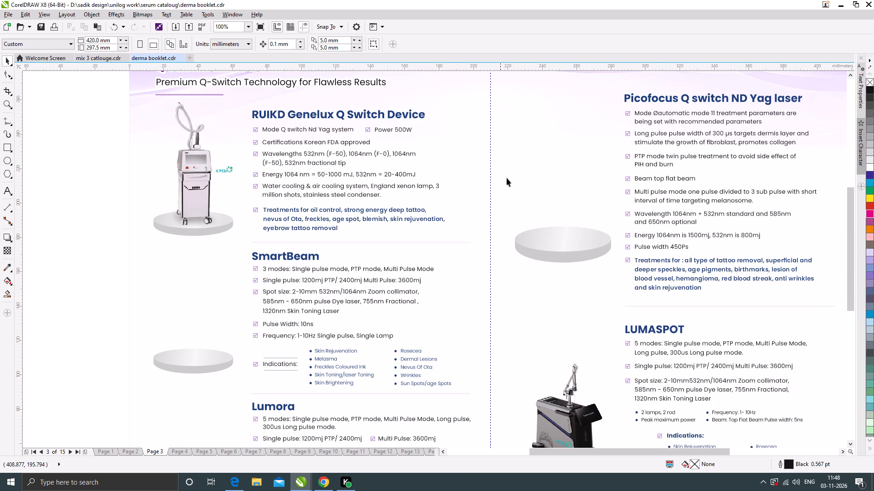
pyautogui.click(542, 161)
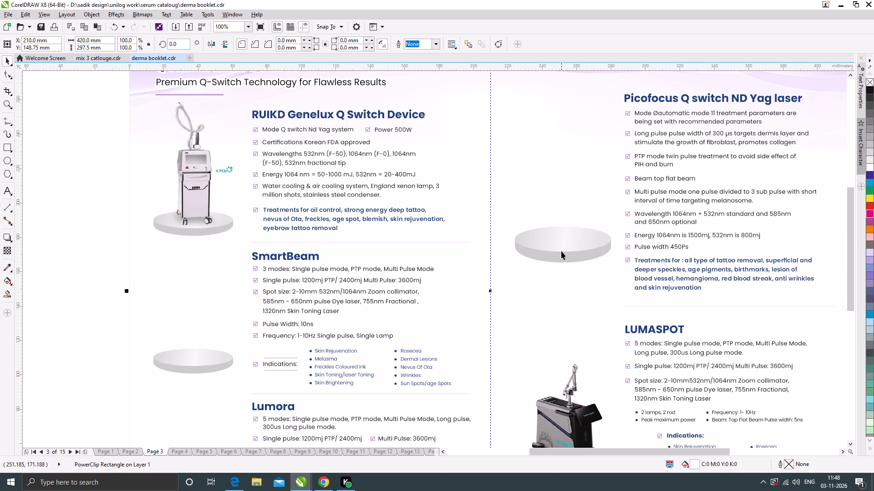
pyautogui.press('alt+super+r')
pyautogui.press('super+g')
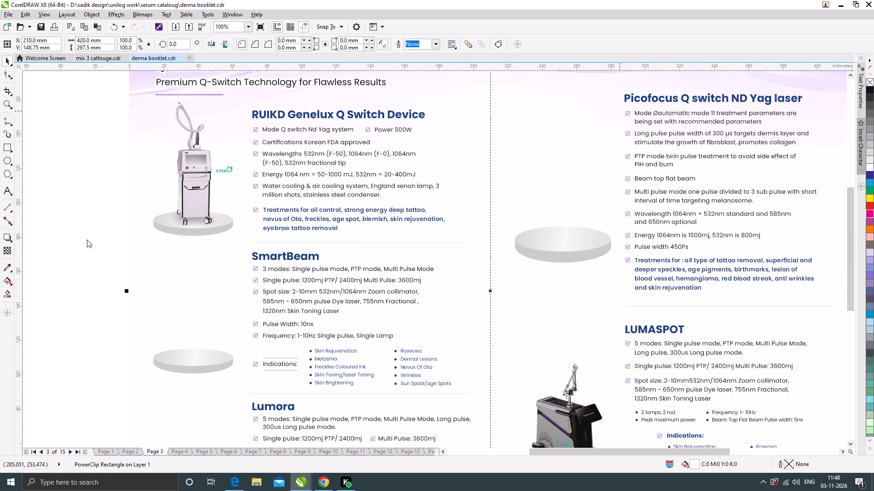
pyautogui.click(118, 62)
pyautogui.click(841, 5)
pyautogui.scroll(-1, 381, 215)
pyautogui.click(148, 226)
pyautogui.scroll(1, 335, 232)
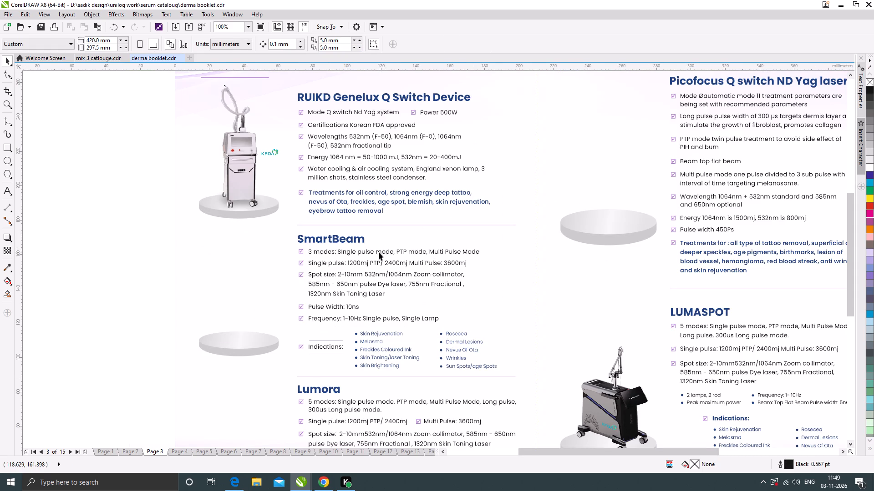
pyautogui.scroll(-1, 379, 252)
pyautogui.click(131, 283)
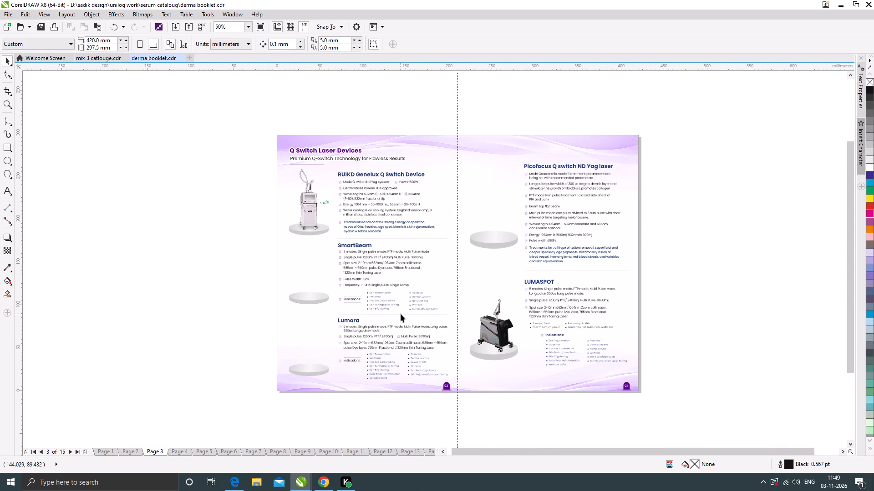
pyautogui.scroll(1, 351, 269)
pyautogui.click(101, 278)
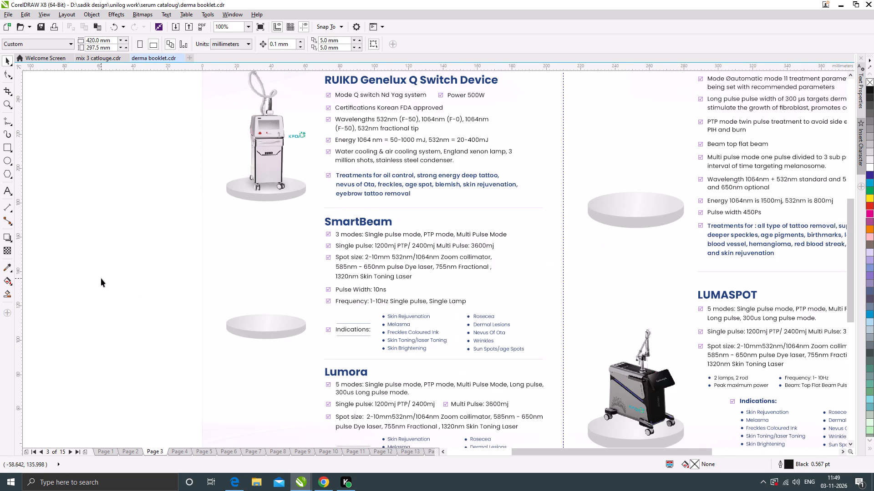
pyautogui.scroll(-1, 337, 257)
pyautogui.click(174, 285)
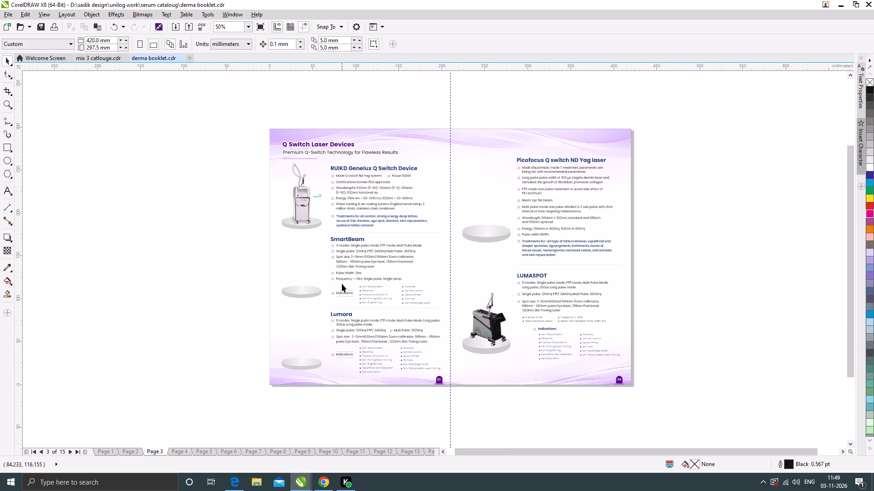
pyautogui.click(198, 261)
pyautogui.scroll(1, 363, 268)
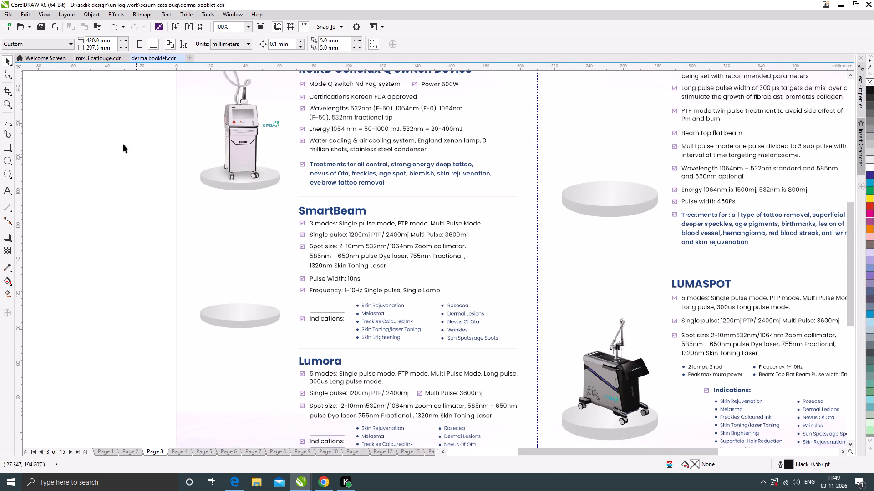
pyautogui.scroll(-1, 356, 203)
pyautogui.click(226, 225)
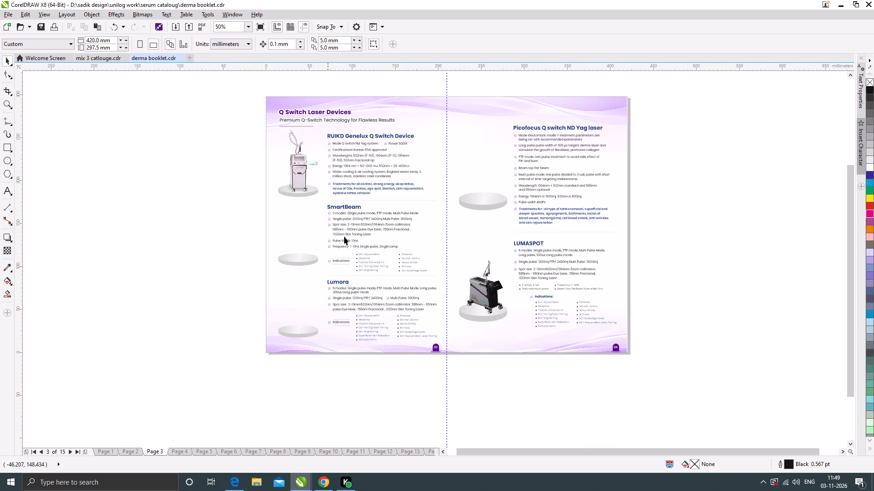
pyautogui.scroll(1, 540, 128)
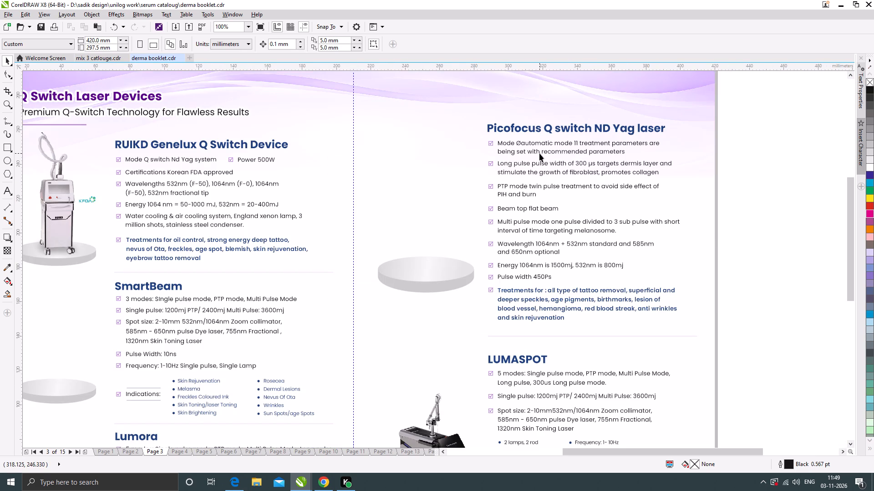
# Ungroup the LUMASPOT machine image and delete the KFDA logo on the machine's body.
pyautogui.scroll(-1, 539, 153)
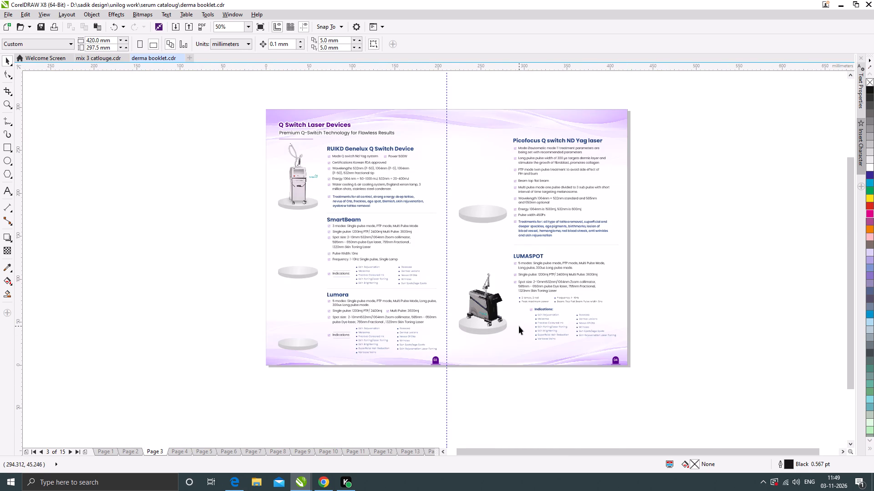
pyautogui.scroll(1, 521, 321)
pyautogui.scroll(1, 454, 297)
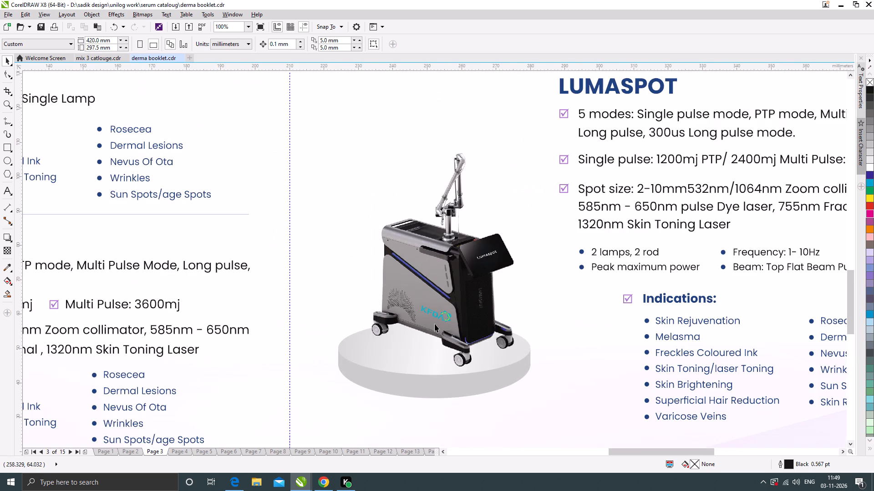
pyautogui.click(426, 314)
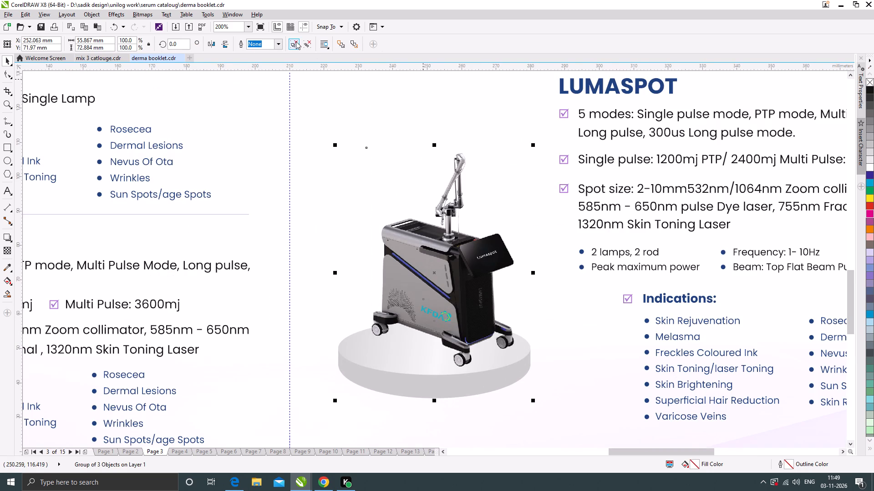
pyautogui.click(296, 41)
pyautogui.click(394, 109)
pyautogui.click(445, 319)
pyautogui.press('Delete')
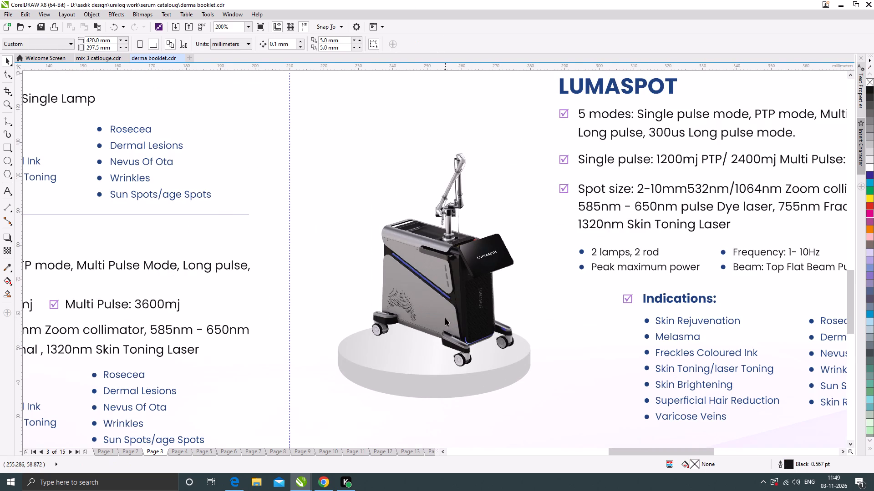
# Copy the KFDA logo from beside the RUIKD Genelux machine and place it just above the LUMASPOT machine's screen.
pyautogui.scroll(-1, 456, 306)
pyautogui.scroll(-1, 230, 257)
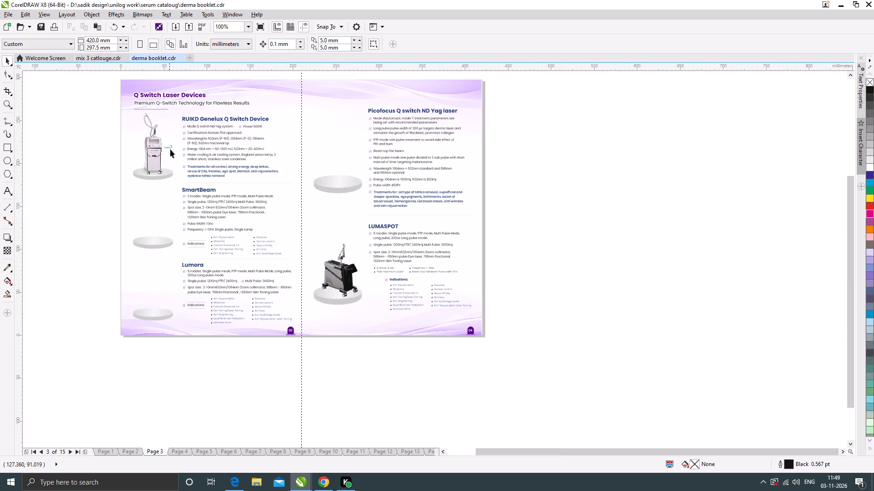
pyautogui.moveTo(170, 148); pyautogui.dragTo(363, 262)
pyautogui.rightClick(363, 262)
pyautogui.scroll(4, 363, 262)
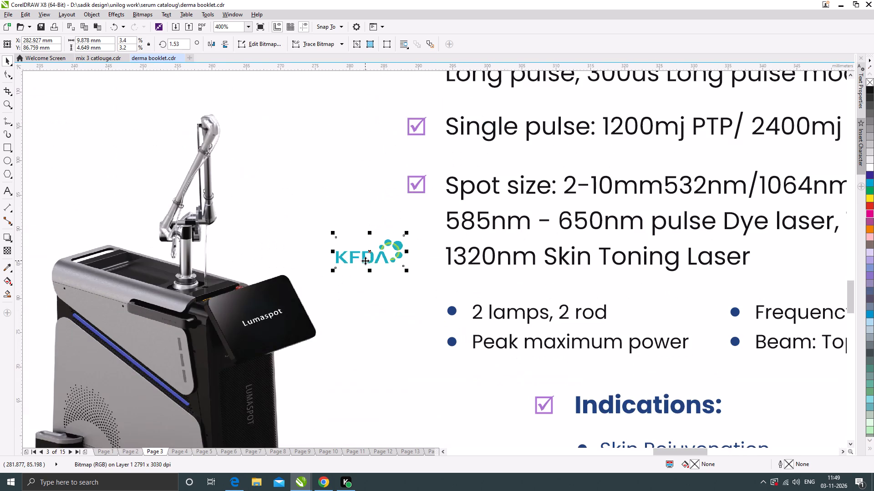
pyautogui.moveTo(365, 261); pyautogui.dragTo(315, 259)
# Examine the LUMASPOT section's specification lines and Indications list beside its machine image.
pyautogui.scroll(-3, 310, 220)
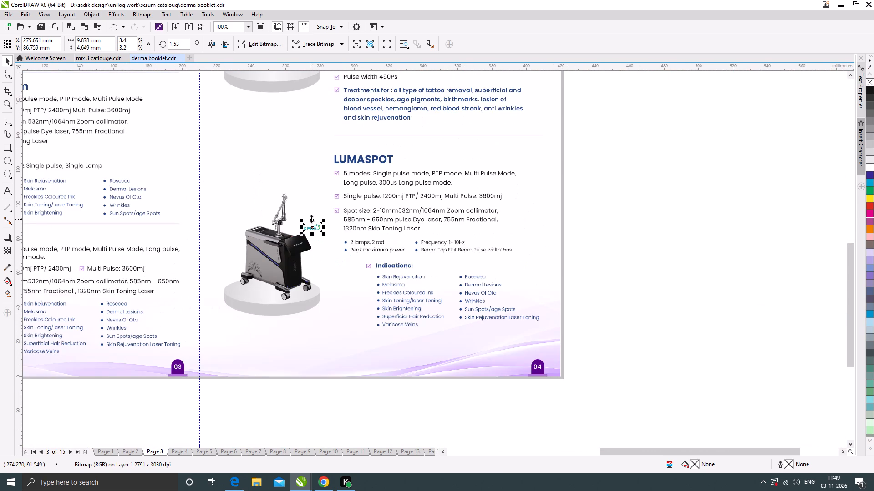
pyautogui.scroll(1, 382, 214)
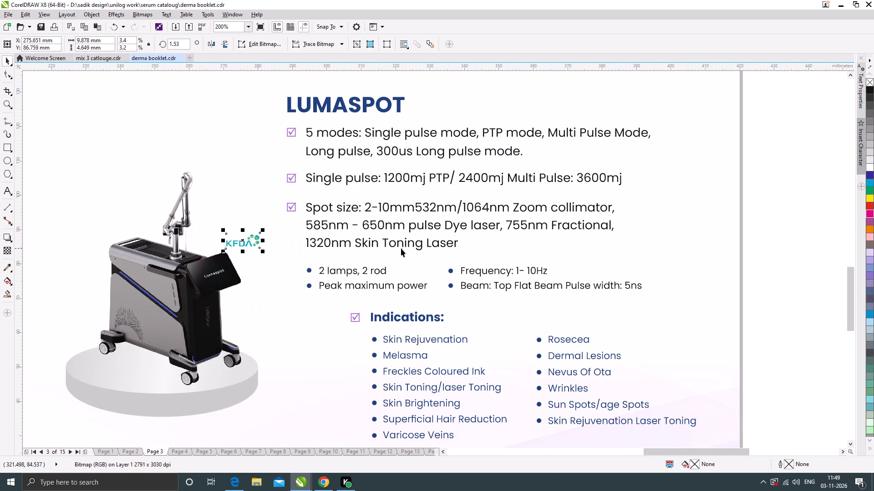
pyautogui.scroll(-1, 455, 221)
pyautogui.scroll(1, 509, 332)
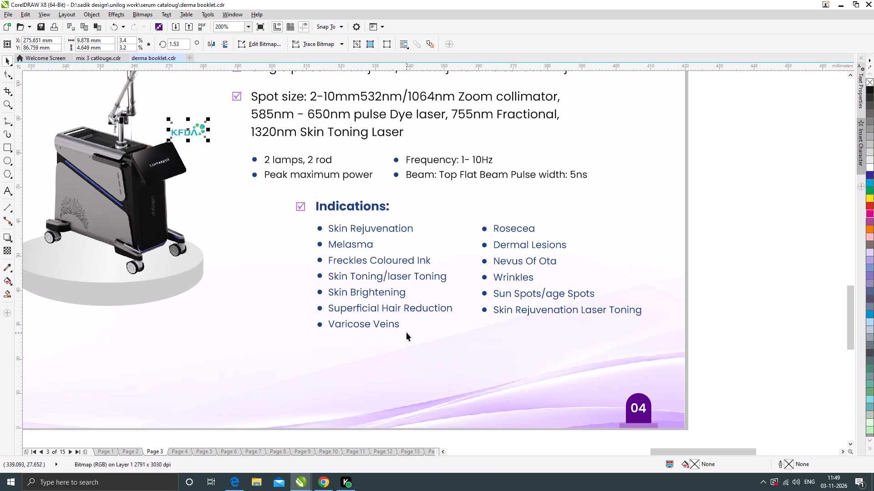
pyautogui.scroll(-1, 388, 281)
pyautogui.scroll(1, 345, 197)
pyautogui.scroll(1, 388, 270)
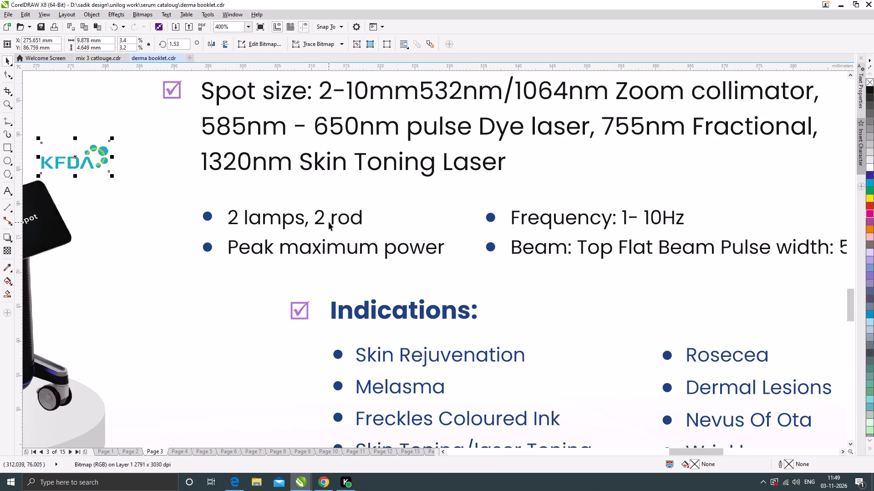
pyautogui.scroll(-2, 341, 221)
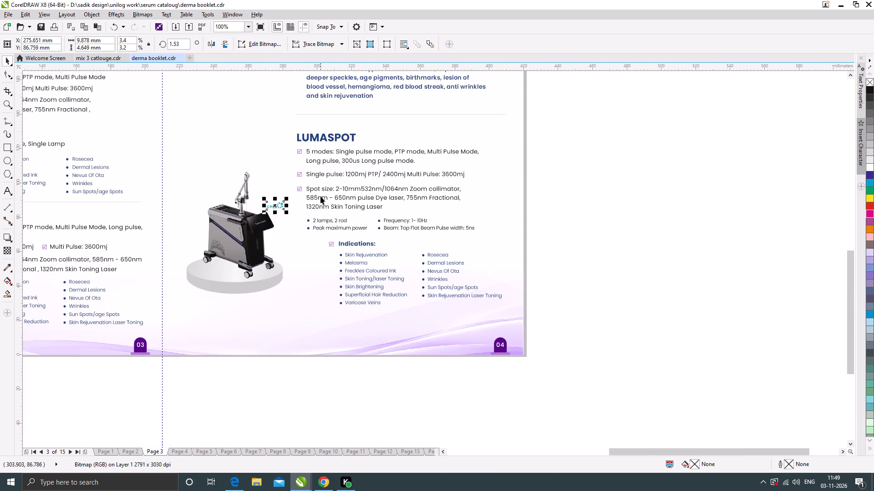
pyautogui.scroll(1, 320, 196)
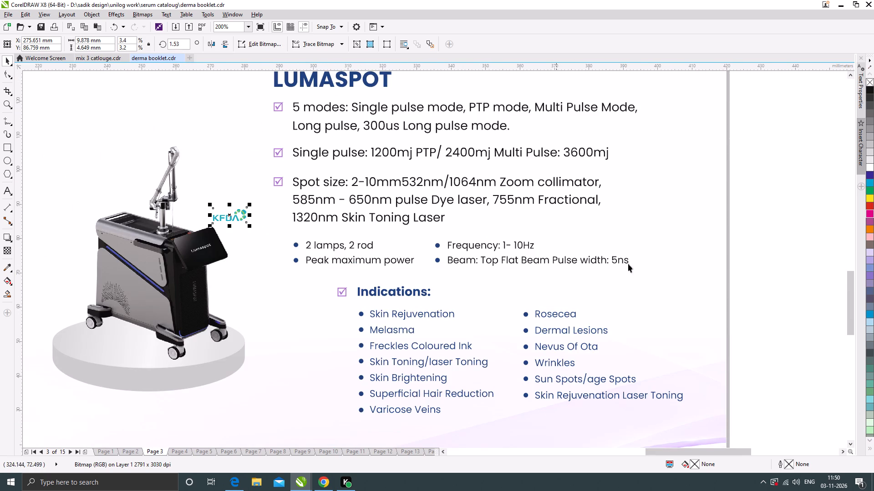
# Delete the four round blue bullets before LUMASPOT's lamps, peak power, frequency and beam lines.
pyautogui.click(437, 261)
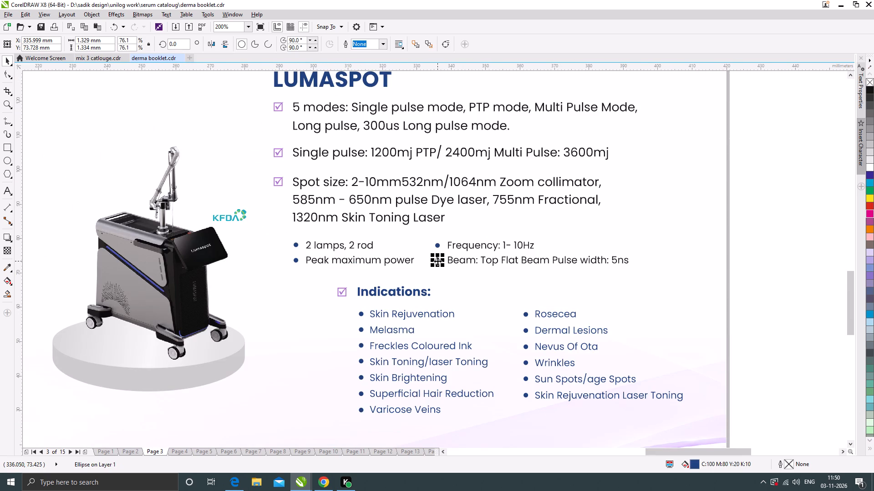
pyautogui.press('Delete')
pyautogui.click(439, 245)
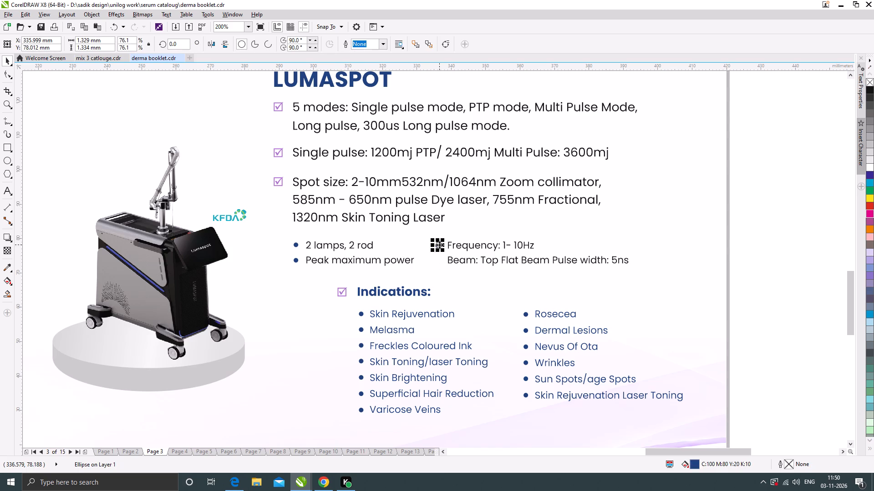
pyautogui.press('Delete')
pyautogui.click(296, 261)
pyautogui.press('Delete')
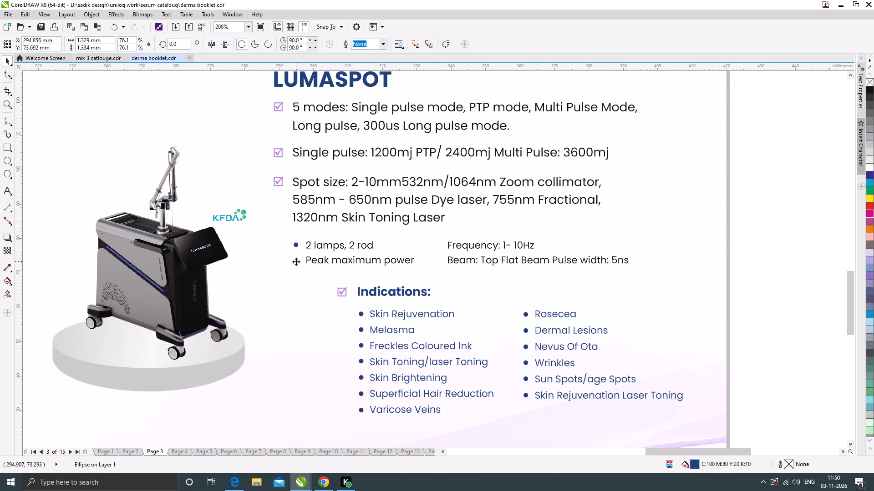
pyautogui.click(297, 245)
pyautogui.press('Delete')
# Copy LUMASPOT's Spot size checkbox marker in front of the "2 lamps, 2 rod" and "Peak maximum power" lines, vertically aligned.
pyautogui.click(281, 184)
pyautogui.moveTo(275, 181); pyautogui.dragTo(276, 245)
pyautogui.rightClick(276, 245)
pyautogui.scroll(2, 277, 245)
pyautogui.moveTo(281, 251); pyautogui.dragTo(283, 321)
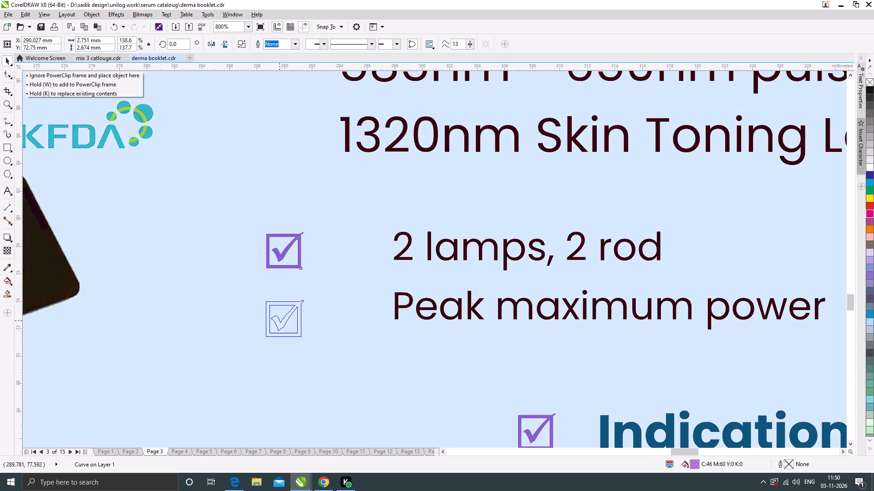
pyautogui.moveTo(283, 321); pyautogui.dragTo(285, 312)
pyautogui.rightClick(285, 312)
pyautogui.scroll(-2, 320, 243)
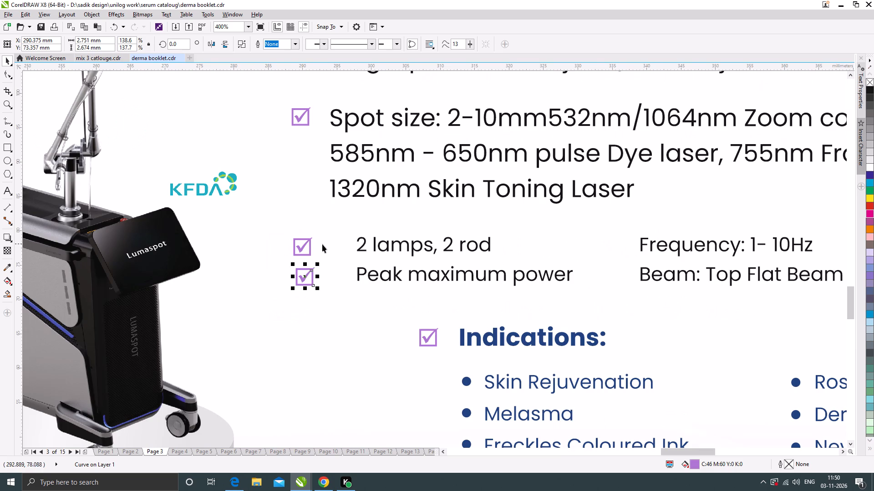
pyautogui.scroll(-1, 318, 254)
pyautogui.scroll(4, 314, 270)
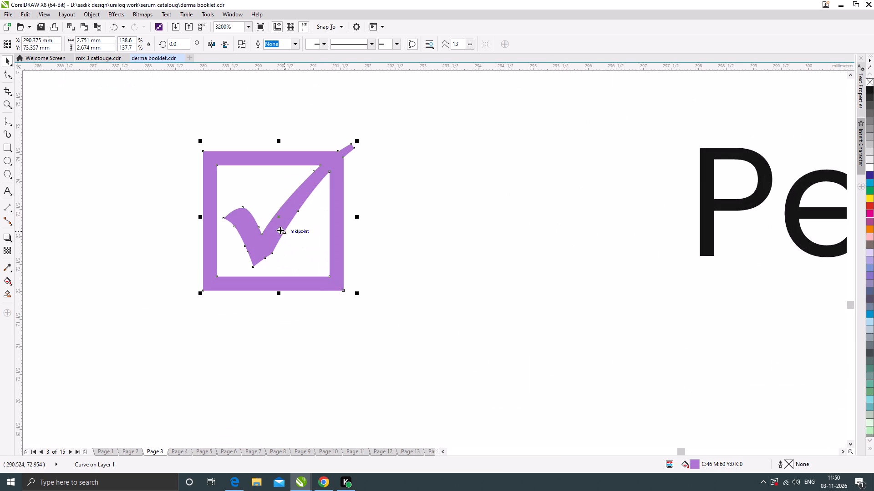
pyautogui.moveTo(280, 229); pyautogui.dragTo(264, 230)
pyautogui.scroll(-4, 285, 237)
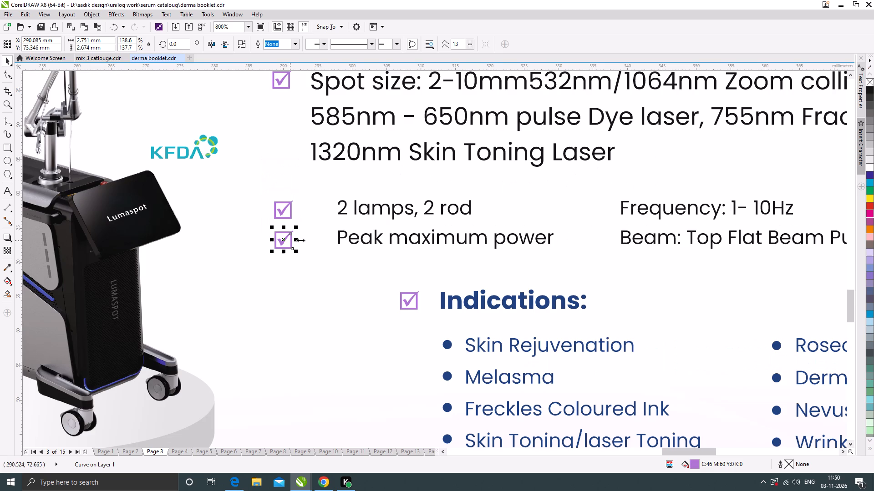
# Move the "2 lamps, 2 rod" and "Peak maximum power" texts about 3.4 mm closer to their checkbox markers.
pyautogui.scroll(1, 353, 229)
pyautogui.moveTo(333, 193); pyautogui.dragTo(330, 193)
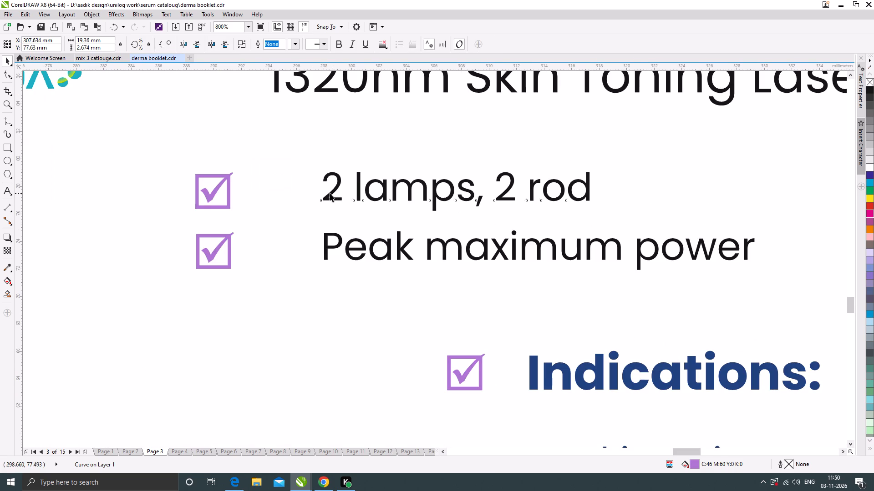
pyautogui.moveTo(330, 193); pyautogui.dragTo(286, 195)
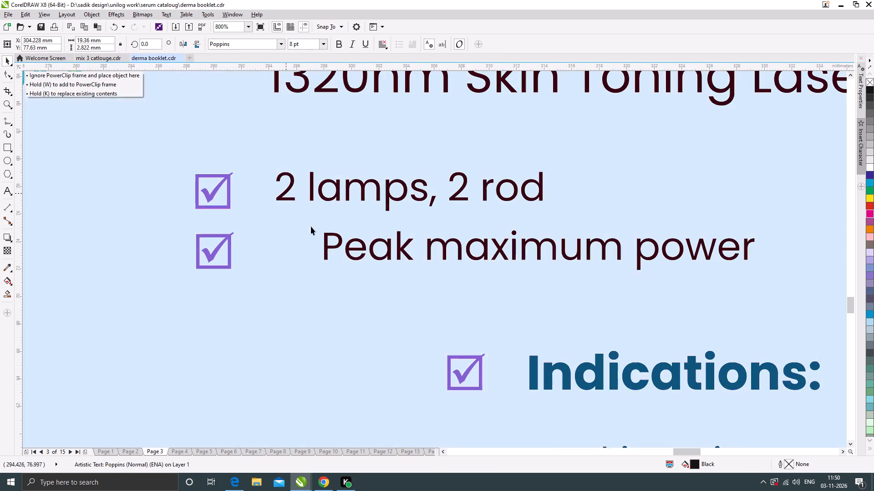
pyautogui.moveTo(325, 240); pyautogui.dragTo(280, 245)
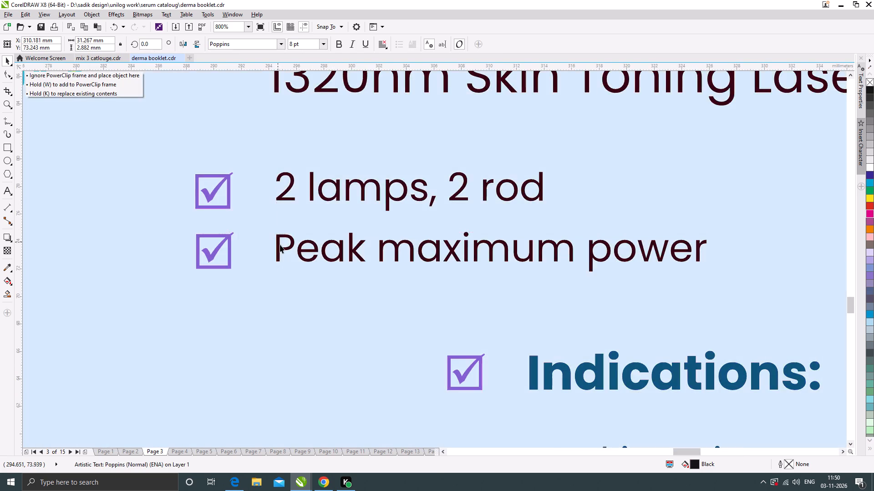
# Copy the two checkbox markers in front of LUMASPOT's "Frequency: 1- 10Hz" and "Beam: Top Flat Beam" lines.
pyautogui.scroll(-4, 287, 239)
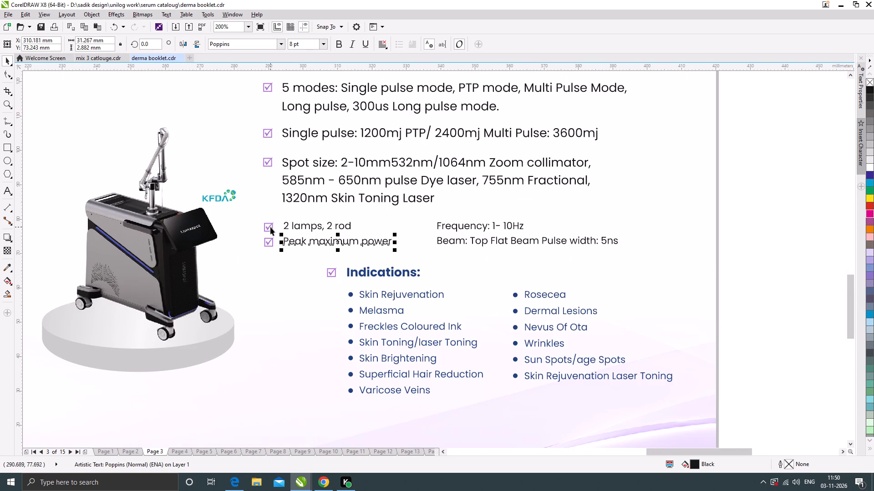
pyautogui.moveTo(270, 227); pyautogui.dragTo(422, 227)
pyautogui.rightClick(422, 227)
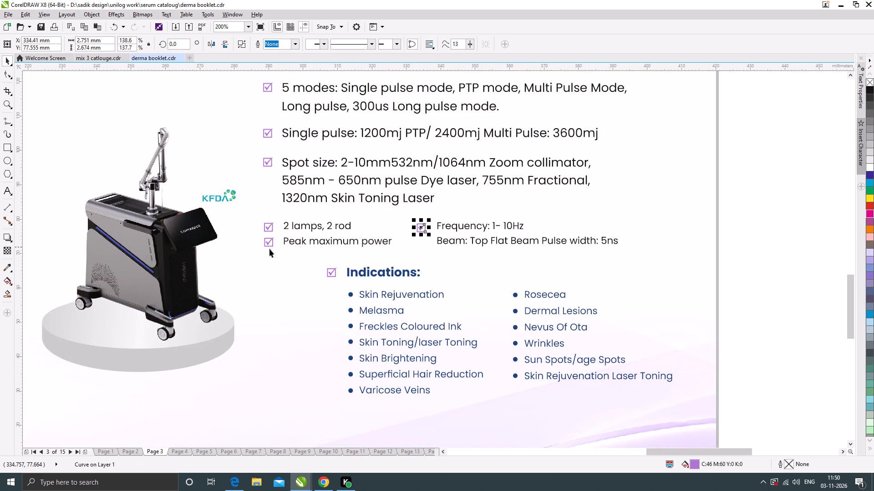
pyautogui.moveTo(268, 242); pyautogui.dragTo(419, 245)
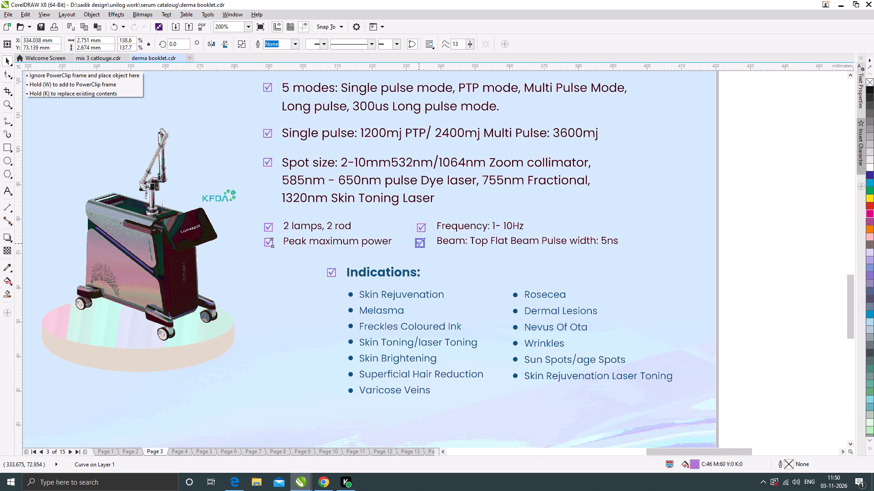
pyautogui.moveTo(419, 245); pyautogui.dragTo(420, 245)
pyautogui.rightClick(420, 245)
pyautogui.scroll(-1, 423, 254)
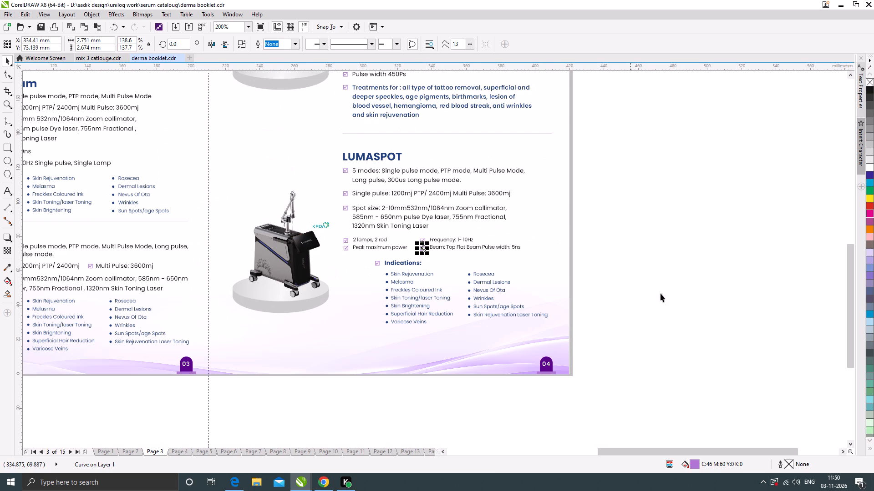
pyautogui.click(697, 301)
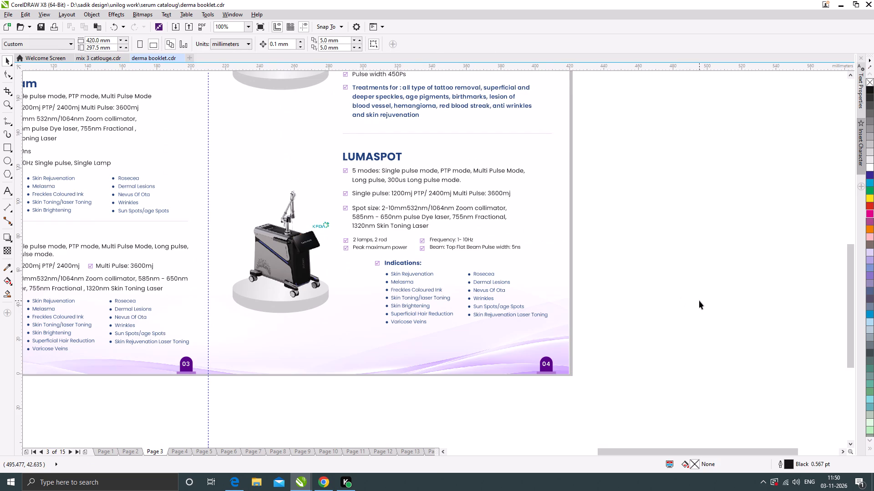
# Go to Page 4 and examine its Q Switch Laser Devices sections, including the Epiglow Multi Functional Platform.
pyautogui.scroll(-1, 515, 338)
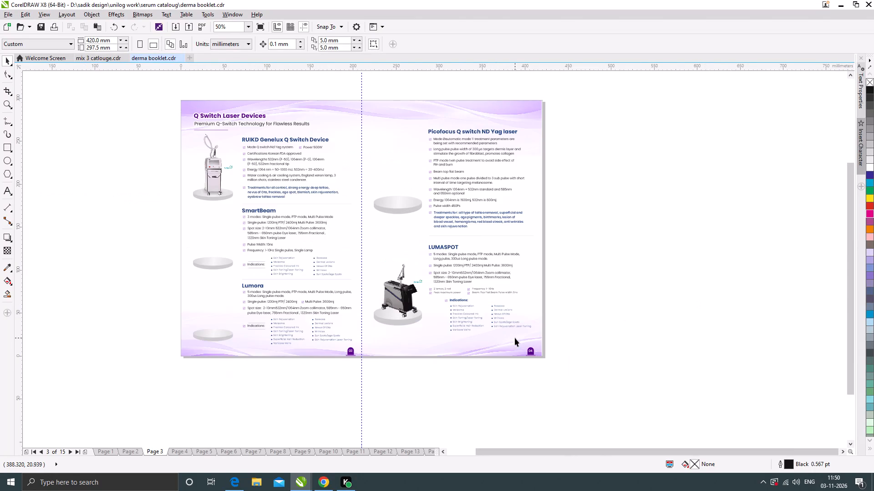
pyautogui.click(6, 59)
pyautogui.click(133, 210)
pyautogui.click(181, 451)
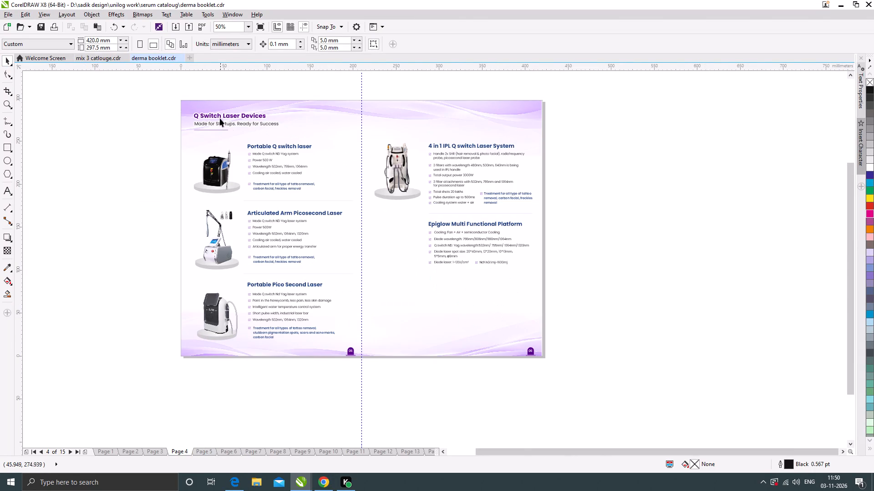
pyautogui.scroll(1, 220, 116)
pyautogui.scroll(-1, 277, 131)
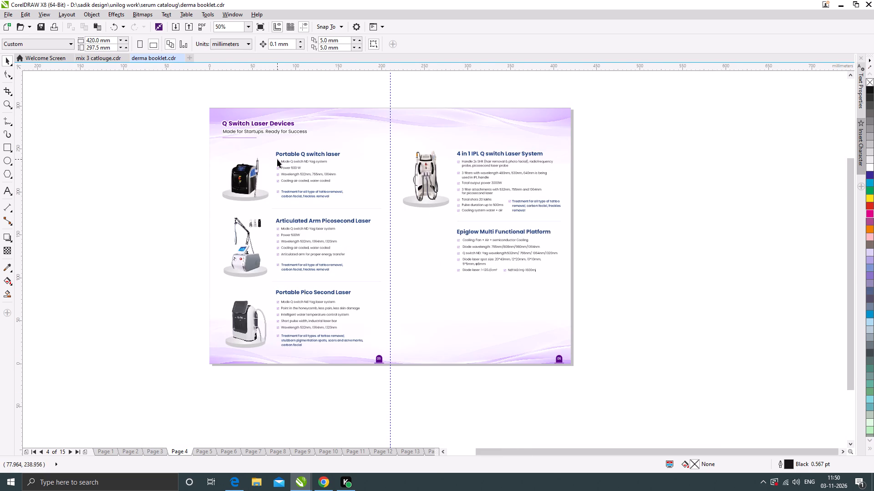
pyautogui.scroll(1, 277, 159)
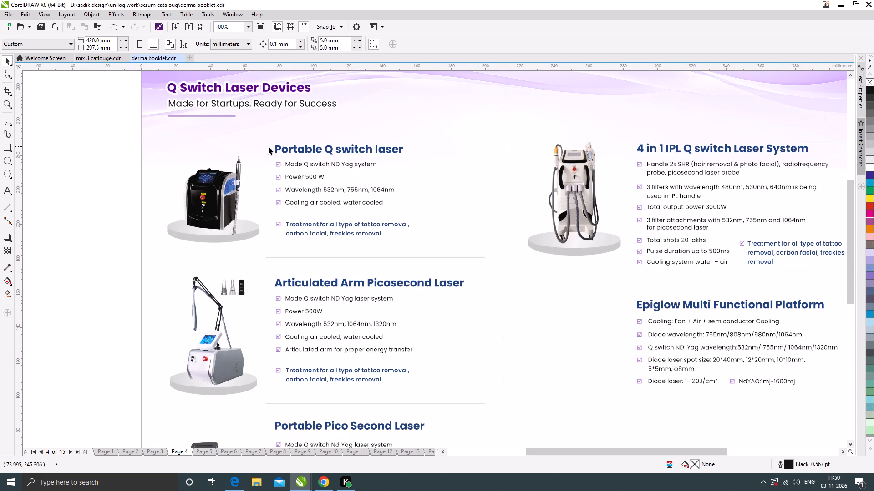
pyautogui.scroll(-1, 268, 146)
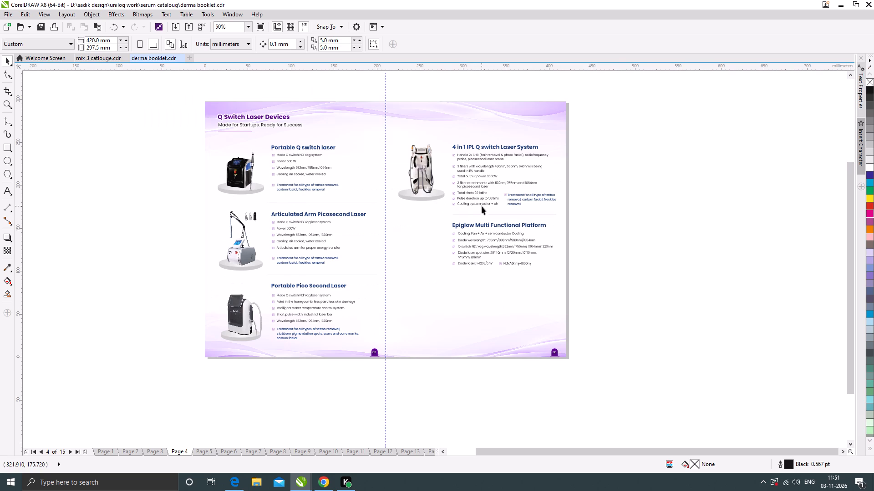
pyautogui.scroll(1, 478, 227)
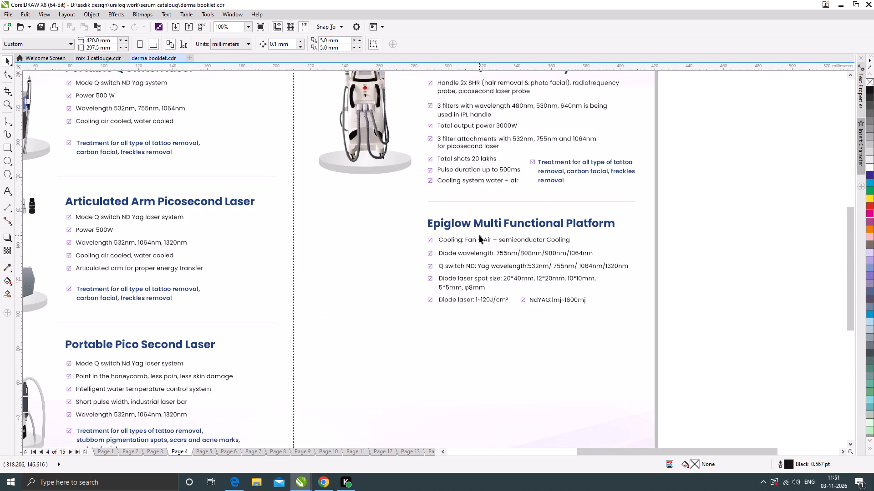
pyautogui.scroll(-1, 450, 224)
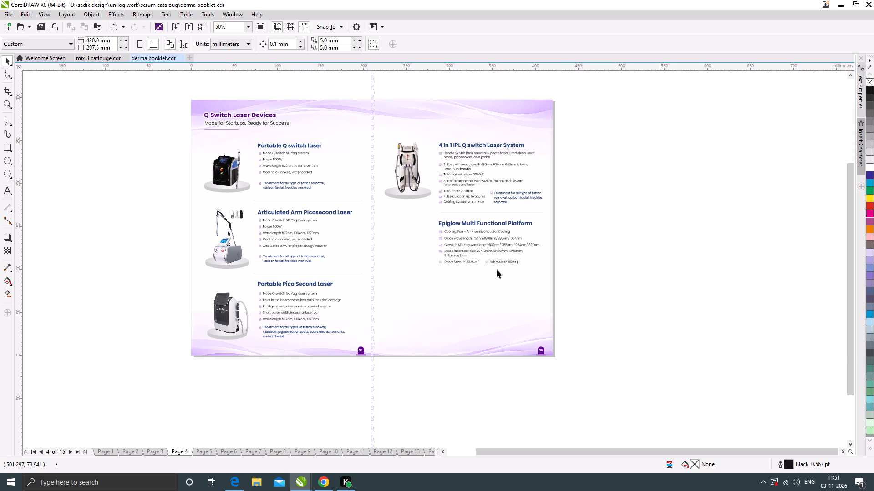
# Examine Page 4's Q Switch laser sections and the empty area under Epiglow Multi Functional Platform, glancing ahead at Page 5.
pyautogui.scroll(1, 467, 240)
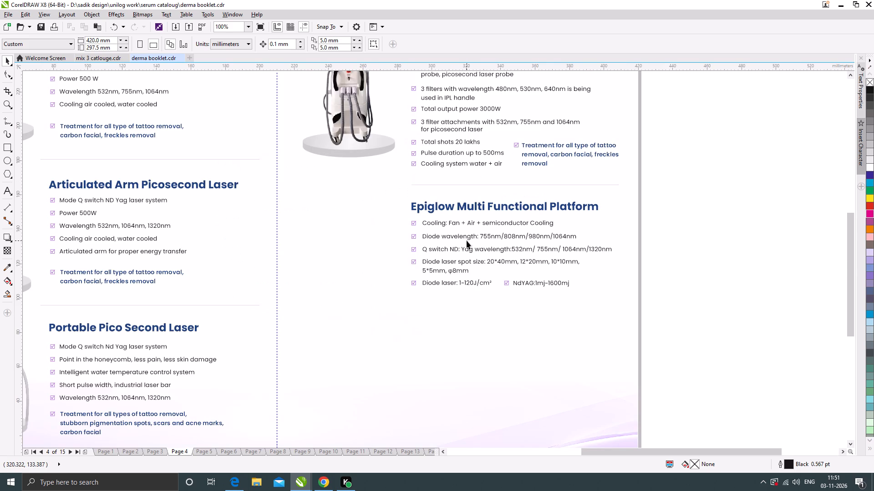
pyautogui.scroll(-1, 460, 239)
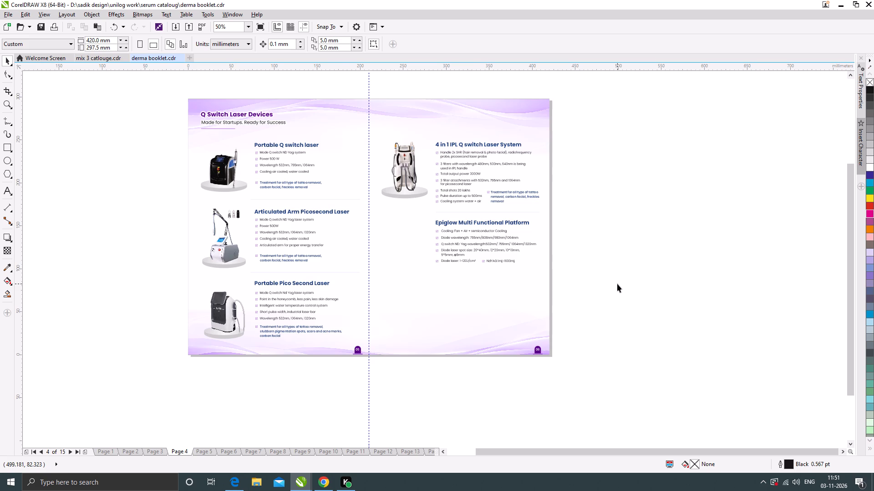
pyautogui.scroll(1, 552, 383)
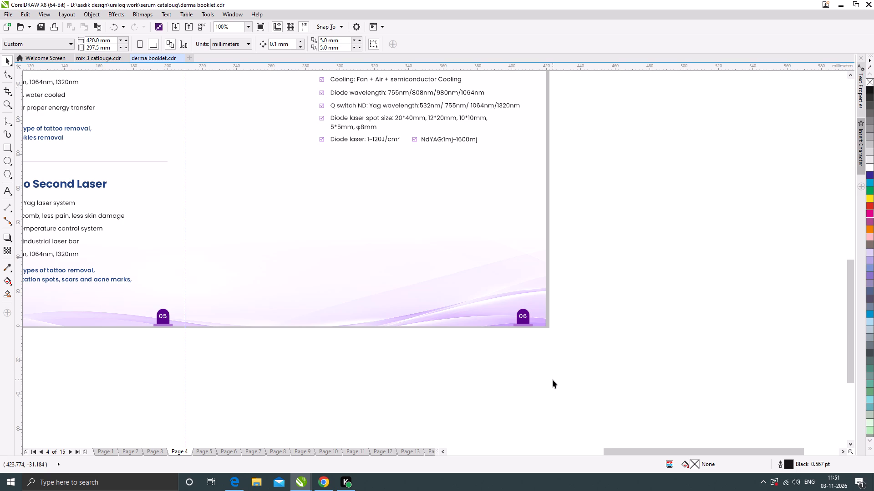
pyautogui.press('pagedown')
pyautogui.scroll(-1, 563, 372)
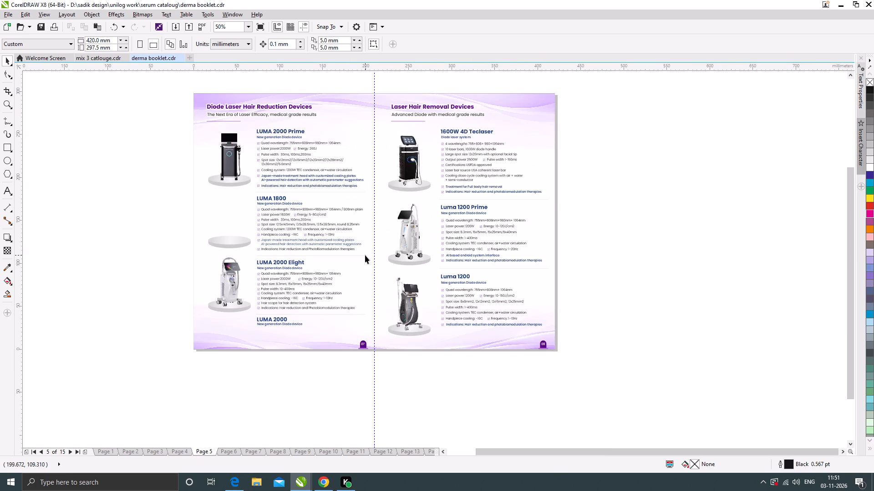
pyautogui.press('pageup')
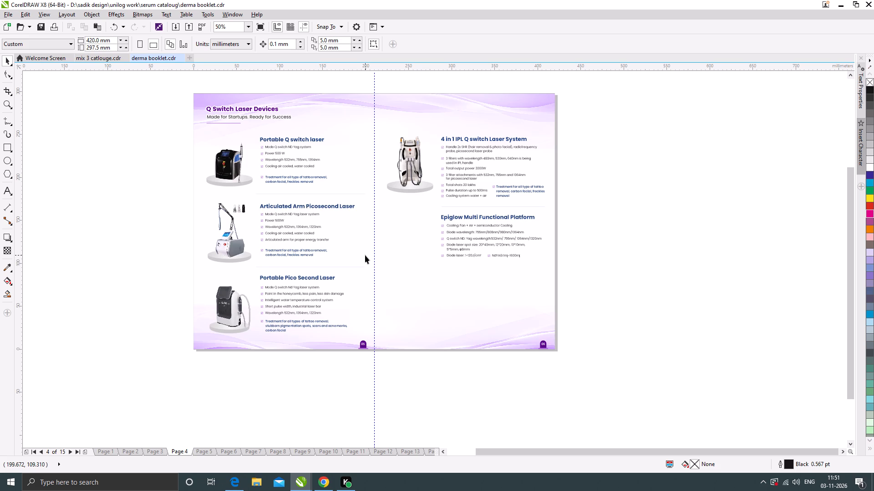
# Go to Page 5 and examine the Diode Laser Hair Reduction Devices sections, from LUMA 2000 Prime down to LUMA 2000.
pyautogui.press('pagedown')
pyautogui.scroll(1, 208, 78)
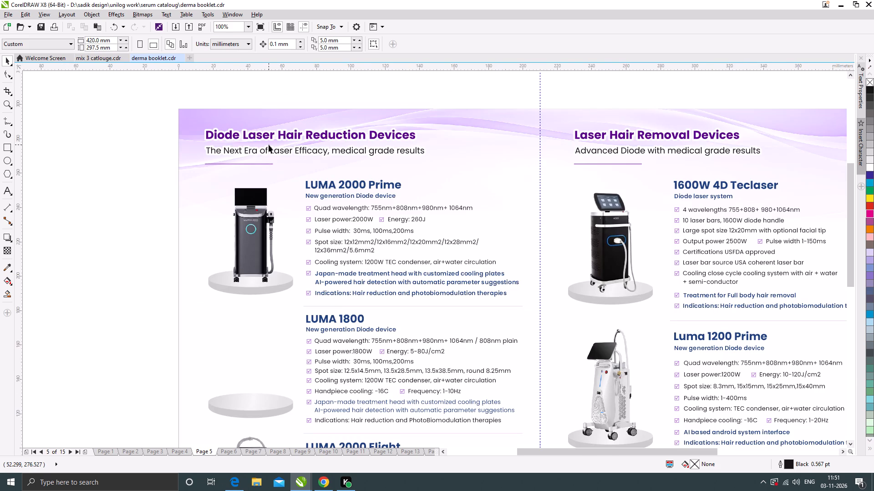
pyautogui.scroll(-1, 269, 145)
pyautogui.scroll(1, 303, 214)
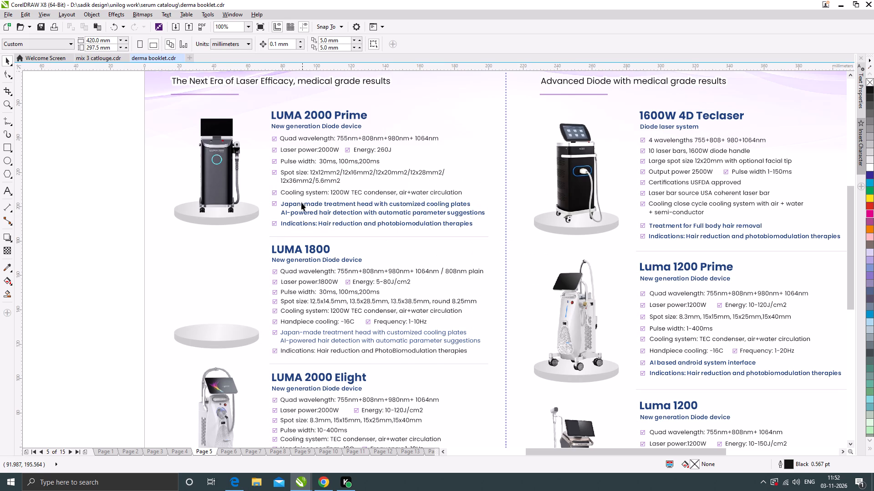
pyautogui.scroll(-1, 299, 197)
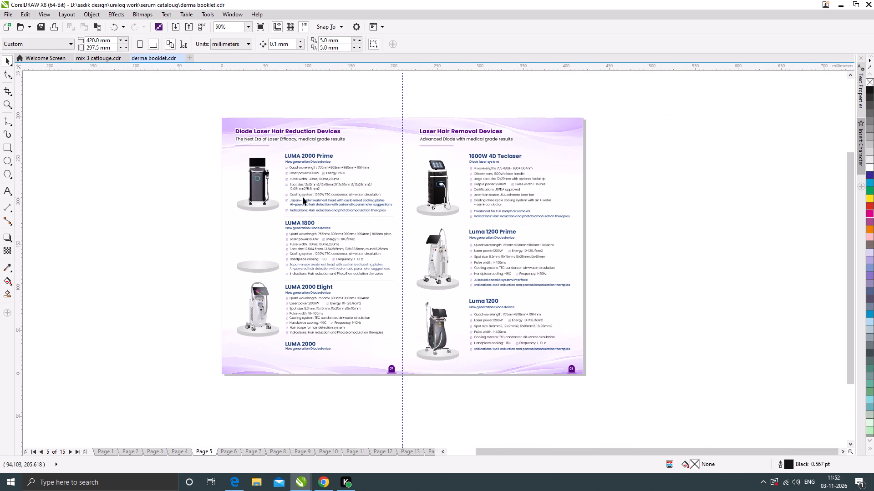
pyautogui.scroll(1, 311, 190)
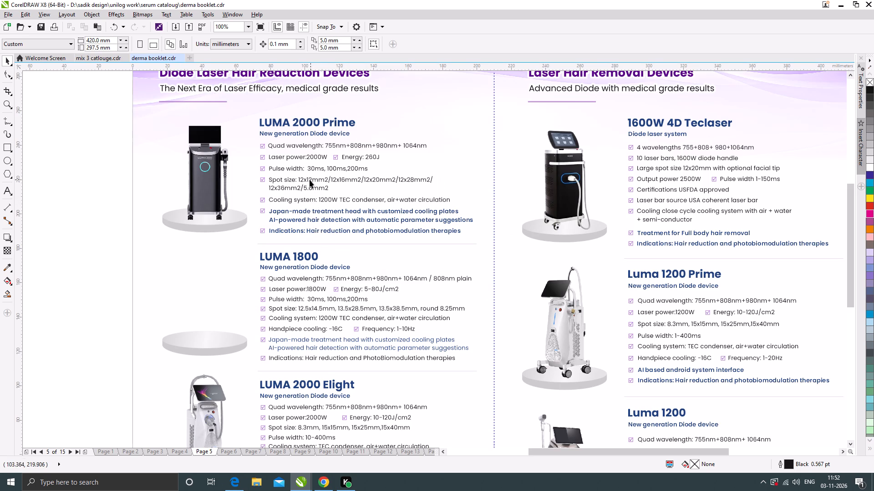
pyautogui.scroll(-1, 314, 187)
pyautogui.scroll(2, 319, 324)
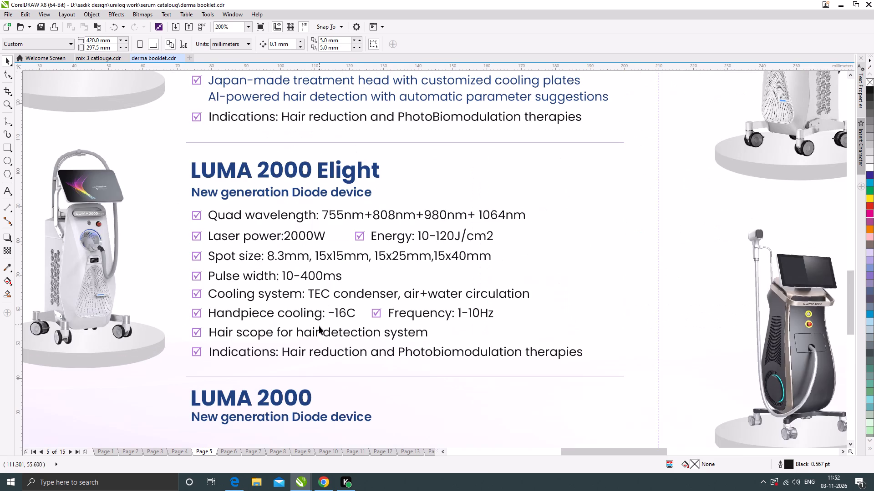
pyautogui.scroll(-1, 272, 346)
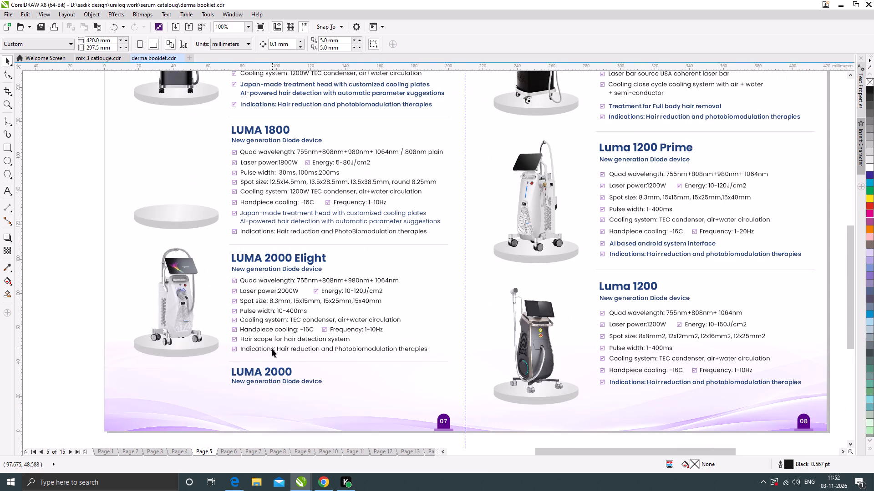
# Examine Page 5's Laser Hair Removal Devices sections, especially the 1600W 4D Teclaser text and machine image.
pyautogui.scroll(1, 770, 187)
pyautogui.scroll(-1, 401, 239)
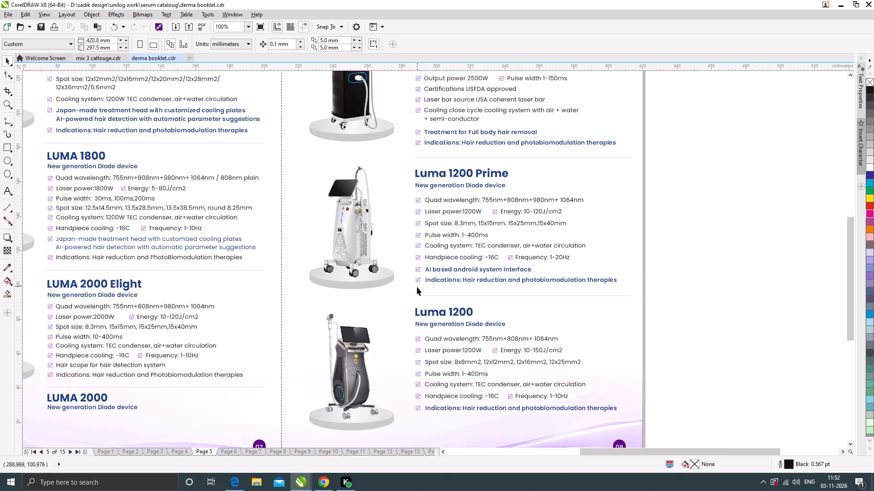
pyautogui.scroll(-1, 440, 210)
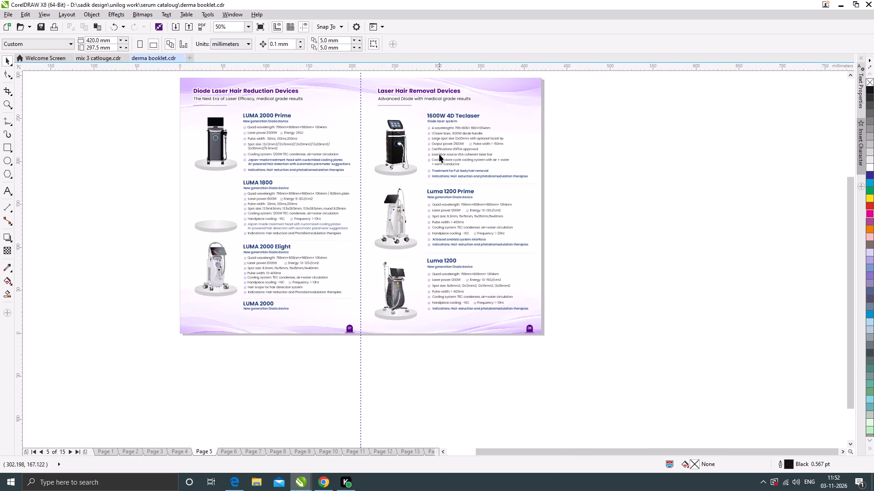
pyautogui.scroll(1, 454, 176)
pyautogui.scroll(-1, 435, 220)
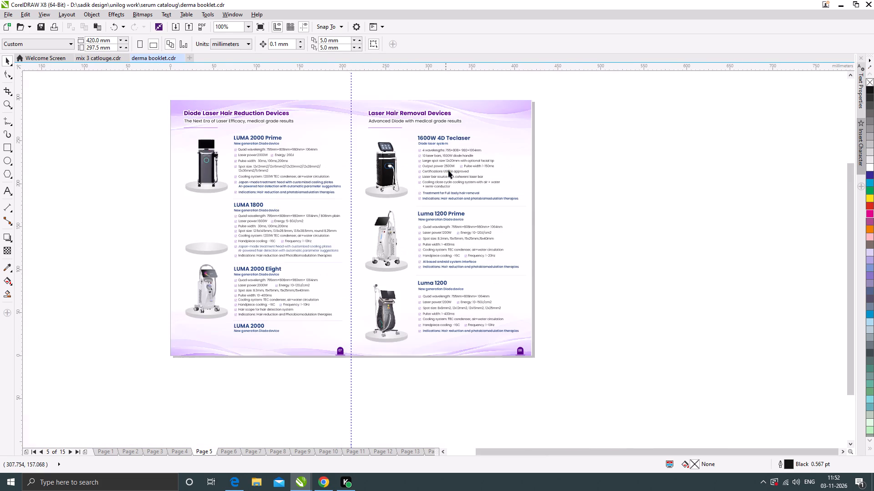
pyautogui.scroll(1, 452, 158)
pyautogui.scroll(-1, 417, 187)
pyautogui.scroll(1, 417, 149)
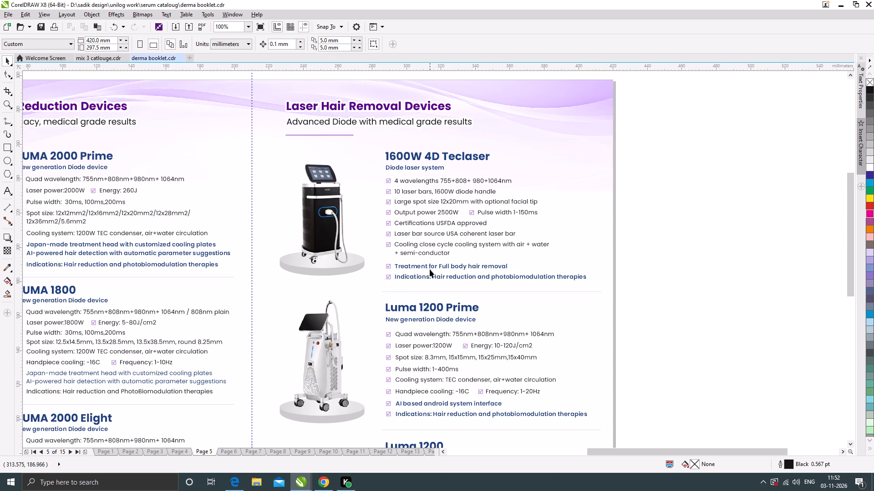
pyautogui.scroll(1, 420, 262)
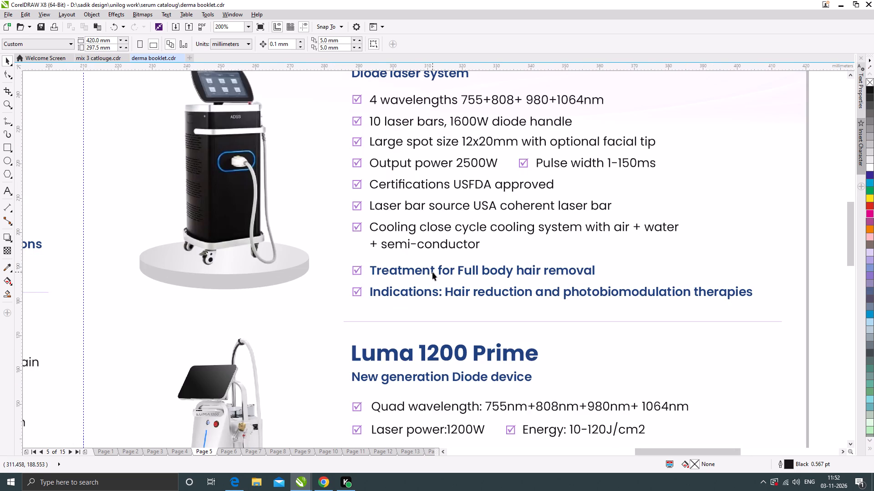
pyautogui.scroll(-1, 432, 272)
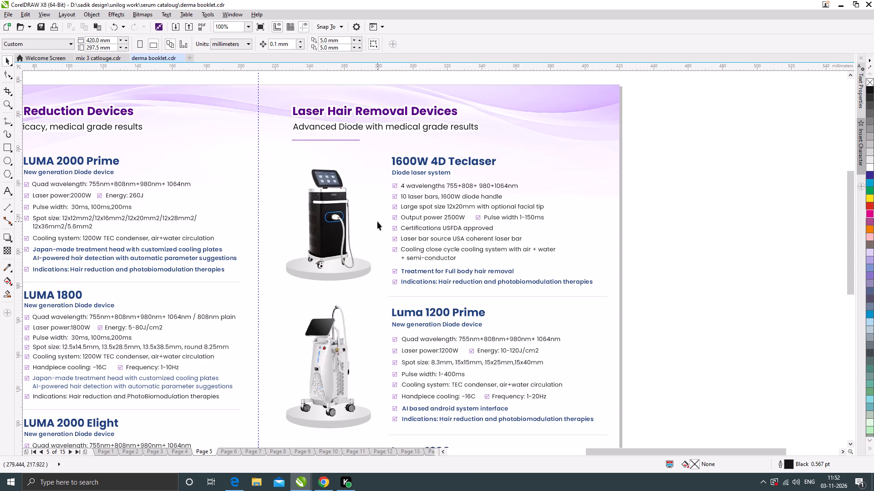
pyautogui.scroll(1, 351, 223)
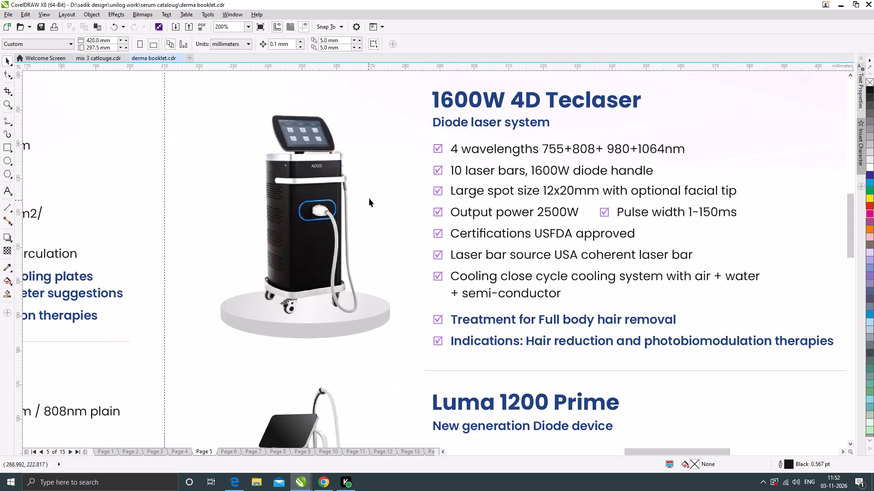
pyautogui.scroll(-1, 378, 168)
pyautogui.scroll(1, 446, 250)
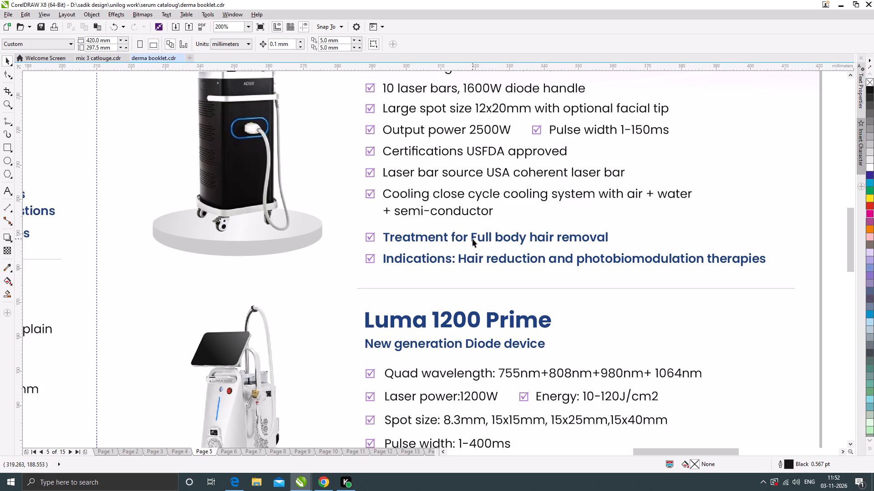
# Draw a rectangle about 31 x 3.2 mm beside 1600W 4D Teclaser's "Treatment for Full body hair removal" line.
pyautogui.doubleClick(453, 257)
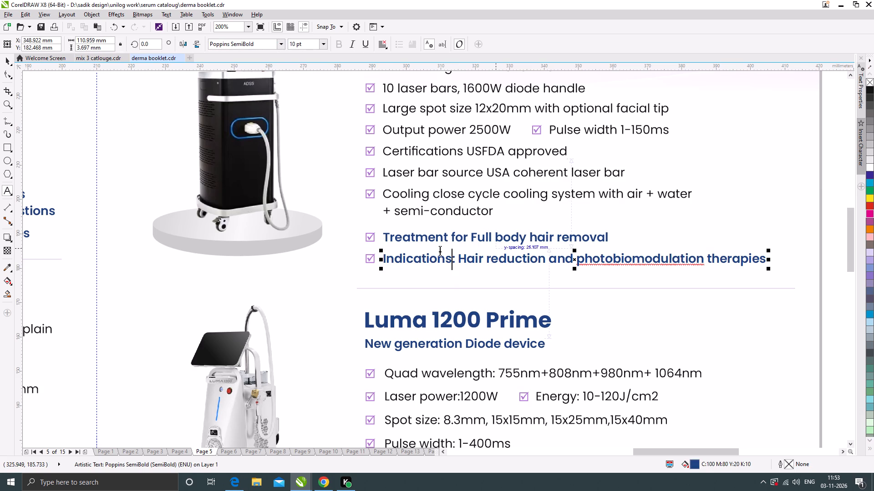
pyautogui.scroll(-1, 433, 252)
pyautogui.click(8, 146)
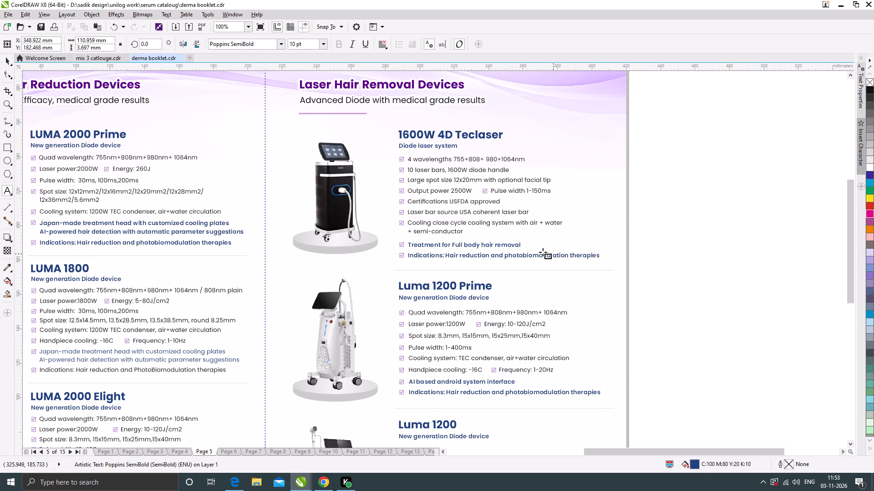
pyautogui.scroll(1, 577, 253)
pyautogui.click(488, 230)
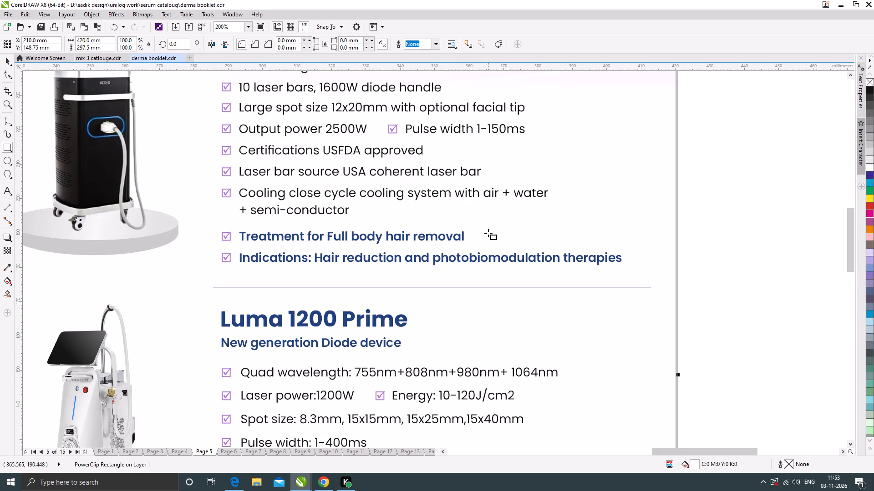
pyautogui.moveTo(486, 232); pyautogui.dragTo(593, 242)
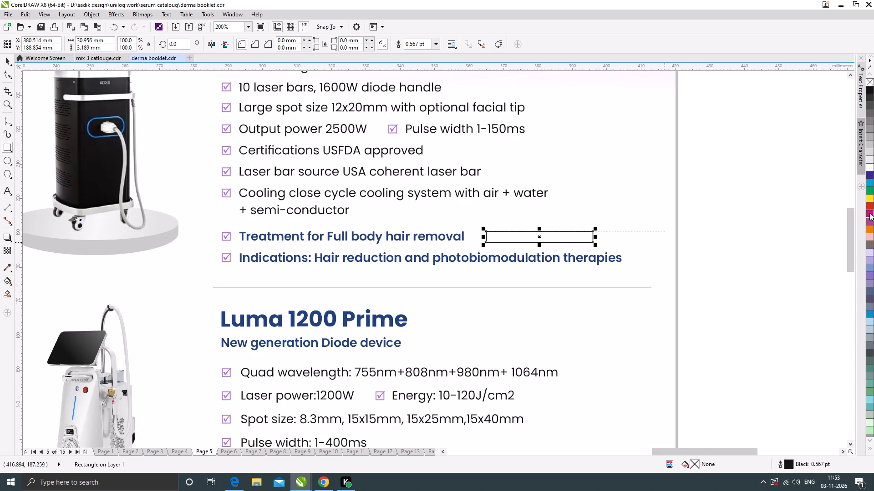
# Fill the rectangle beside 1600W 4D Teclaser's "Treatment for Full body hair removal" line with magenta (C:0 M:100 Y:0 K:0) and deselect it.
pyautogui.click(870, 212)
pyautogui.click(8, 59)
pyautogui.scroll(-2, 575, 198)
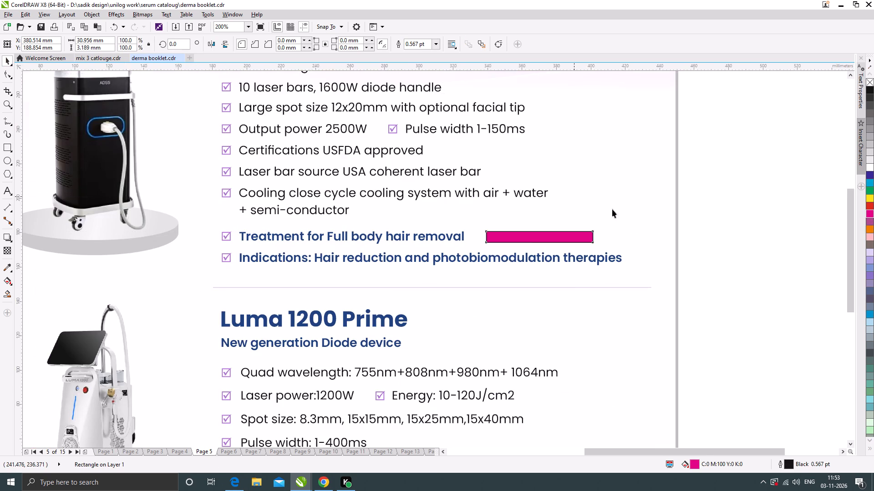
pyautogui.click(673, 238)
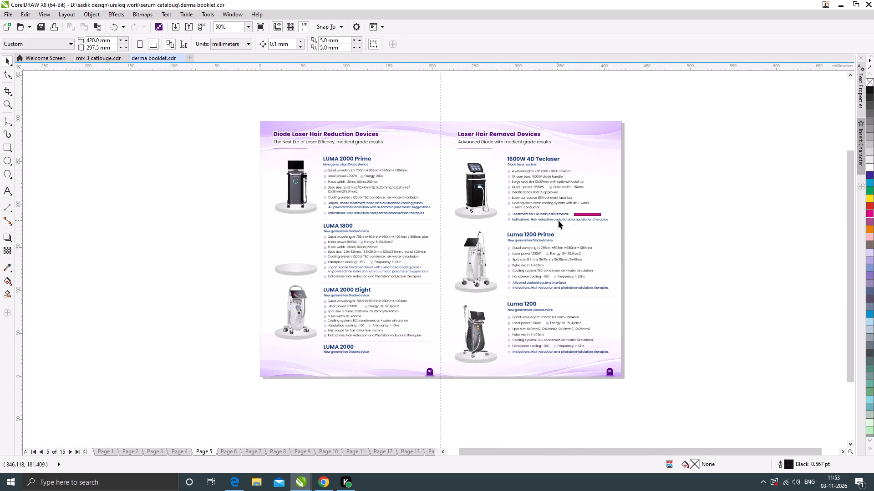
# Examine the rest of Page 5, covering the Luma 1200 Prime and Luma 1200 sections and the area around LUMA 2000 Elight and LUMA 2000.
pyautogui.scroll(1, 580, 227)
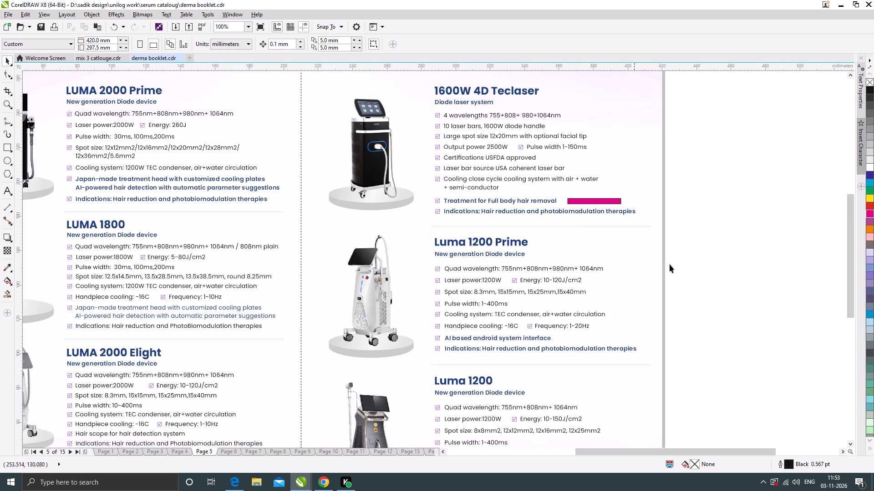
pyautogui.click(701, 255)
pyautogui.scroll(-1, 505, 173)
pyautogui.click(643, 248)
pyautogui.scroll(1, 485, 281)
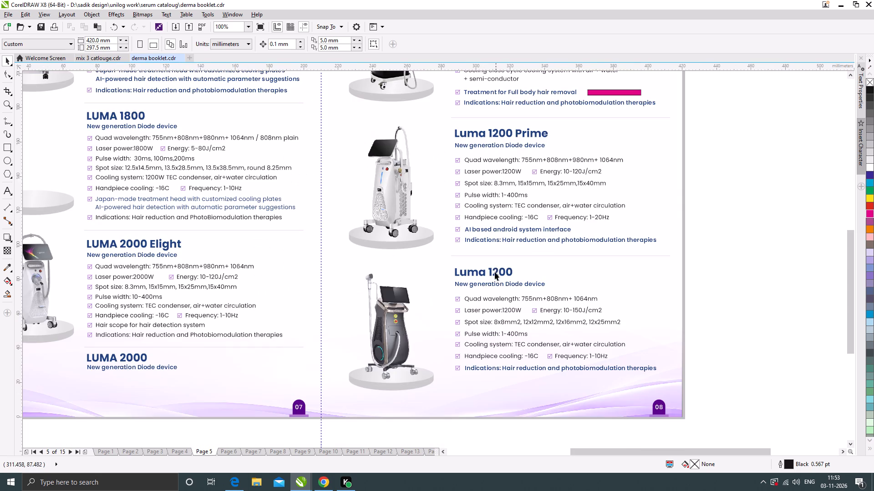
pyautogui.scroll(-1, 482, 275)
pyautogui.click(648, 296)
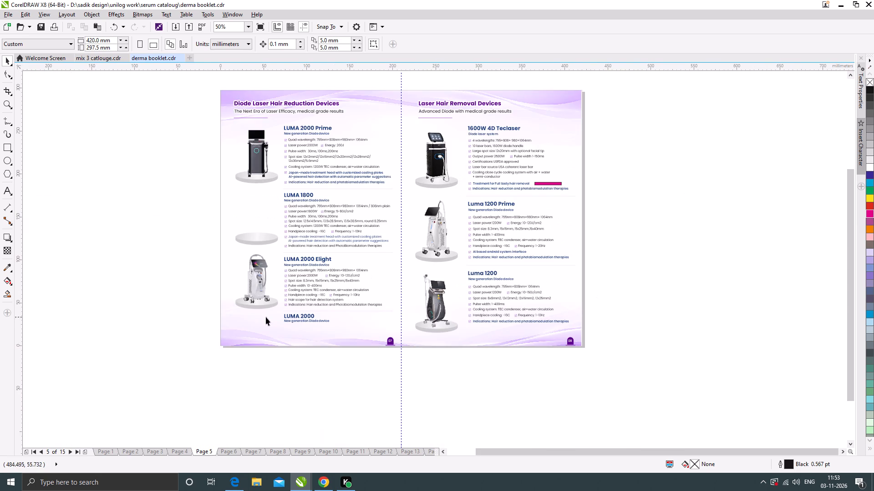
pyautogui.scroll(1, 305, 327)
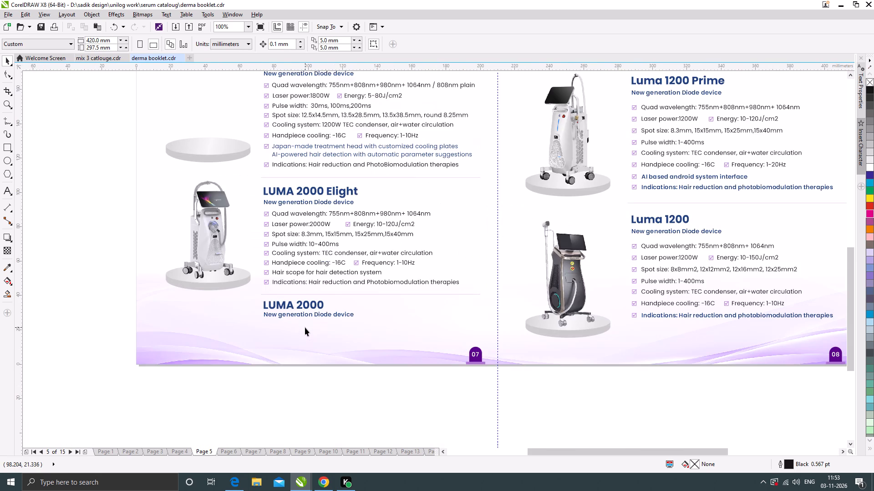
pyautogui.scroll(-1, 322, 299)
pyautogui.click(354, 383)
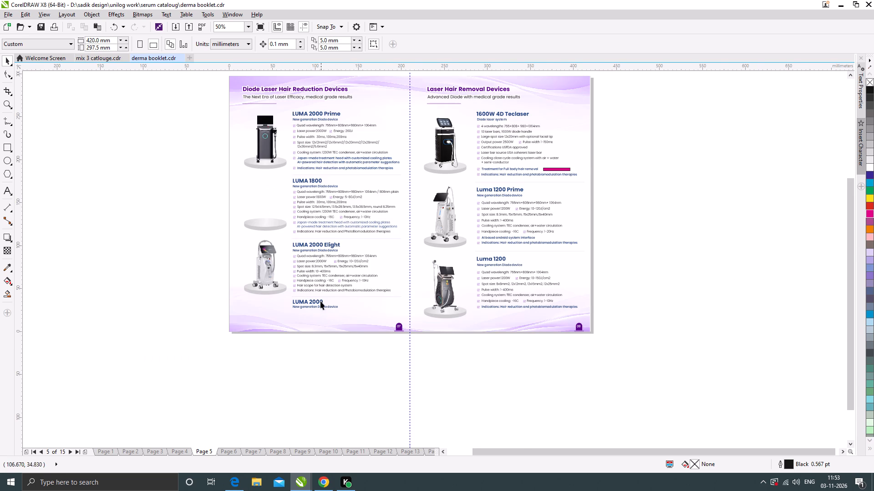
pyautogui.scroll(1, 320, 301)
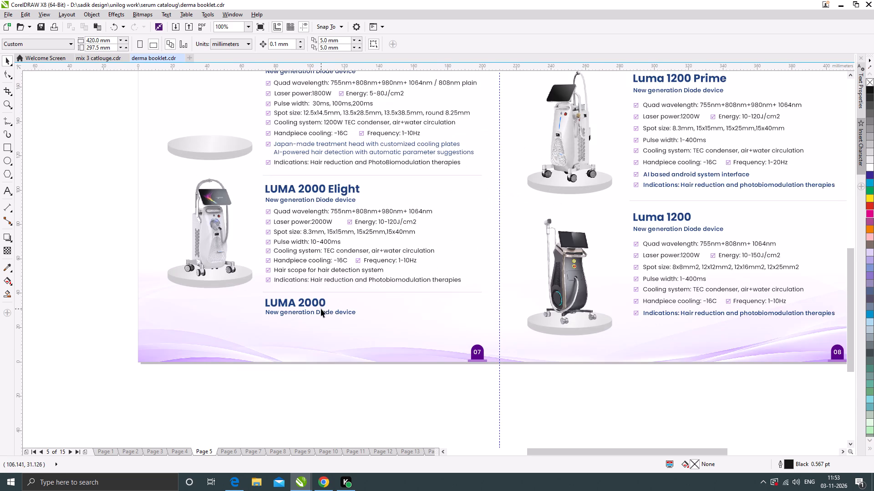
pyautogui.scroll(-1, 321, 309)
pyautogui.click(327, 368)
pyautogui.click(191, 257)
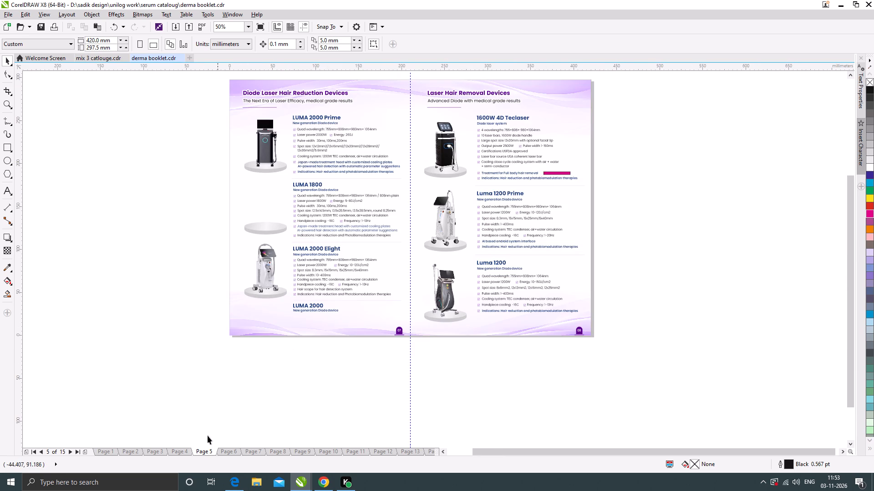
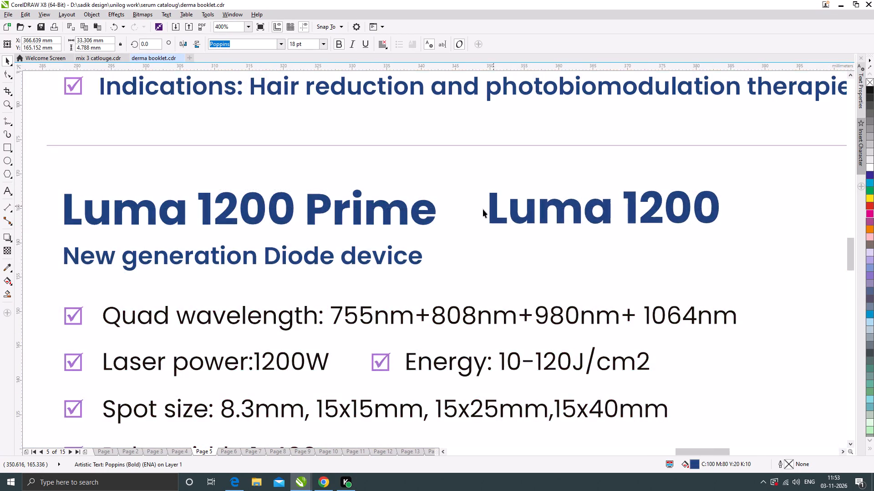
# Select the machine image beside the lower Luma 1200 section on Page 5 and examine it up close.
pyautogui.scroll(-4, 454, 212)
pyautogui.click(378, 304)
pyautogui.scroll(1, 382, 248)
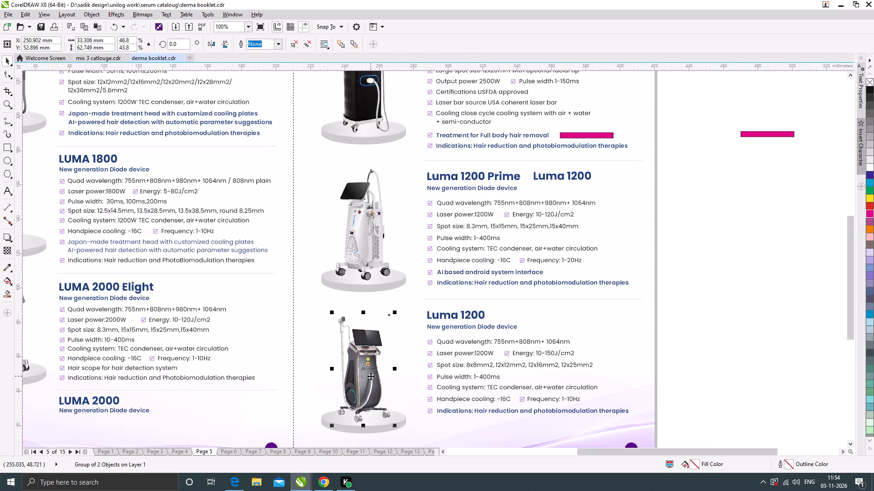
# Copy the Luma 1200 machine image up beside the Luma 1200 Prime machine on Page 5.
pyautogui.moveTo(371, 376); pyautogui.dragTo(313, 232)
pyautogui.rightClick(313, 231)
pyautogui.scroll(2, 315, 224)
pyautogui.moveTo(300, 243); pyautogui.dragTo(304, 246)
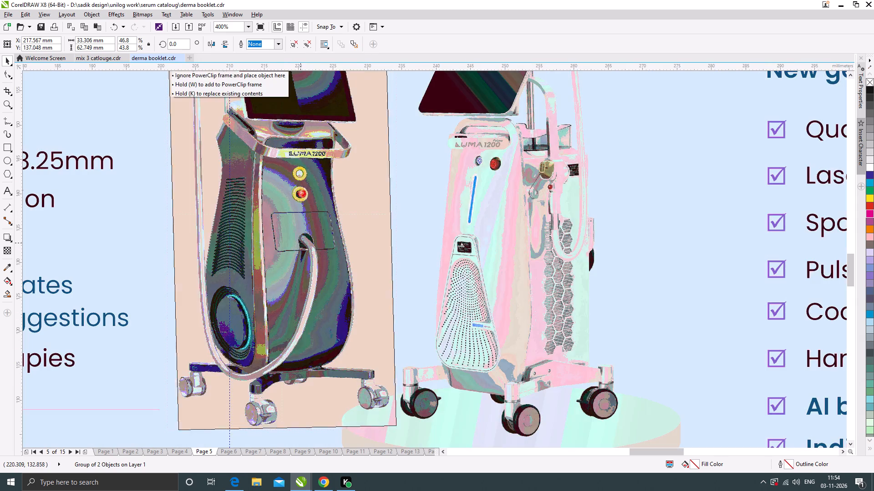
pyautogui.moveTo(304, 246); pyautogui.dragTo(305, 249)
# Shift the white Luma 1200 Prime machine about 15 mm sideways and place the copied dark machine next to it on the shared podium.
pyautogui.scroll(-1, 378, 171)
pyautogui.click(458, 240)
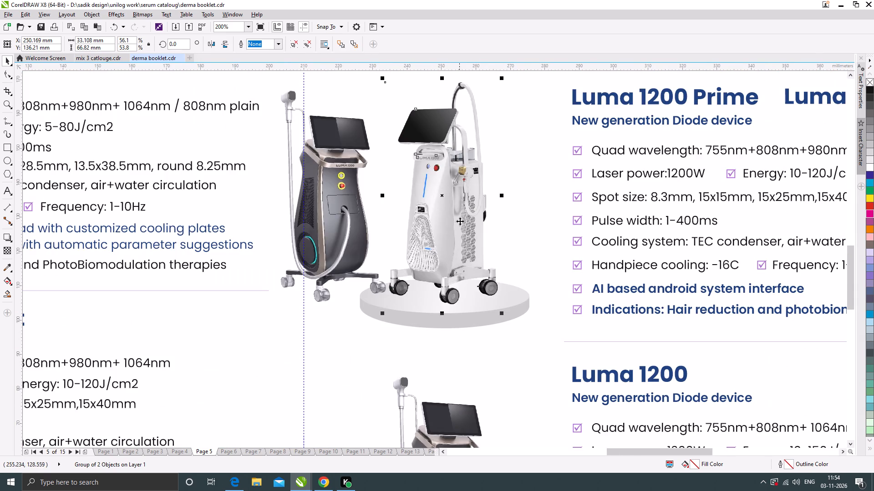
pyautogui.moveTo(460, 221); pyautogui.dragTo(509, 217)
pyautogui.click(353, 235)
pyautogui.moveTo(344, 225); pyautogui.dragTo(398, 223)
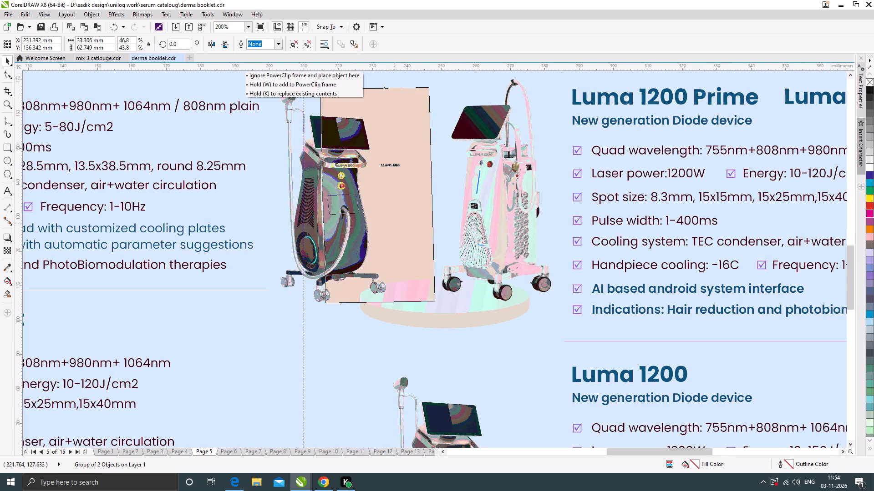
pyautogui.moveTo(398, 223); pyautogui.dragTo(407, 223)
pyautogui.click(504, 238)
pyautogui.scroll(-2, 388, 227)
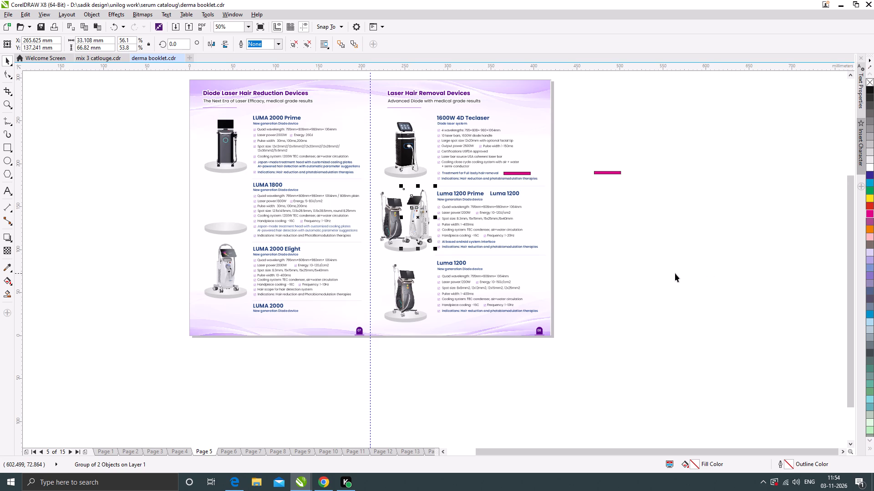
pyautogui.click(664, 273)
# Check the paired machines and headings in the Luma 1200 Prime section against the Luma 1200 section below.
pyautogui.scroll(1, 407, 214)
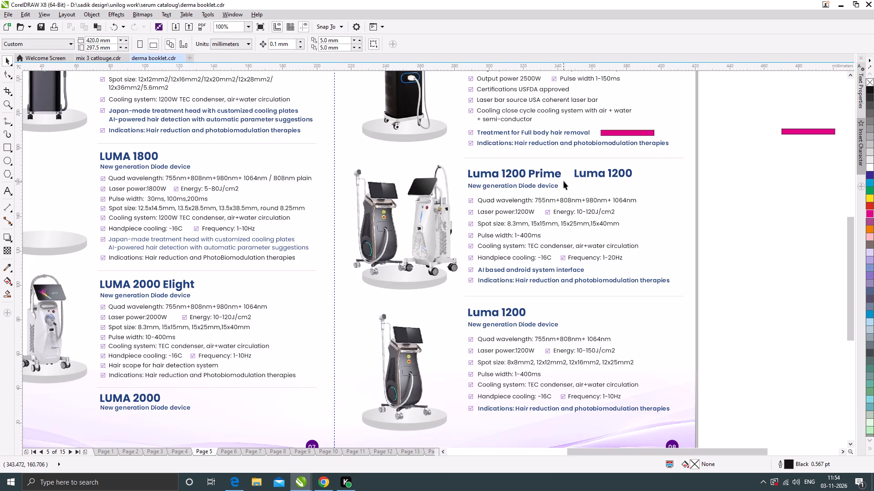
pyautogui.scroll(1, 562, 170)
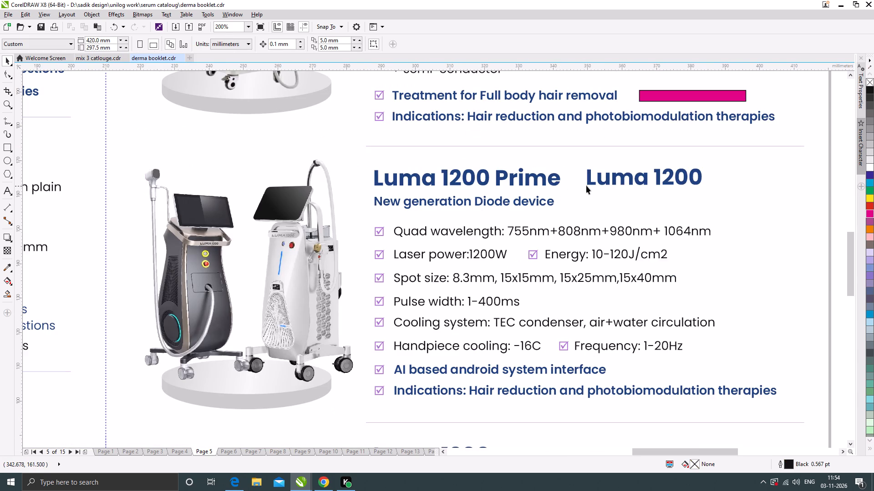
pyautogui.scroll(-1, 518, 179)
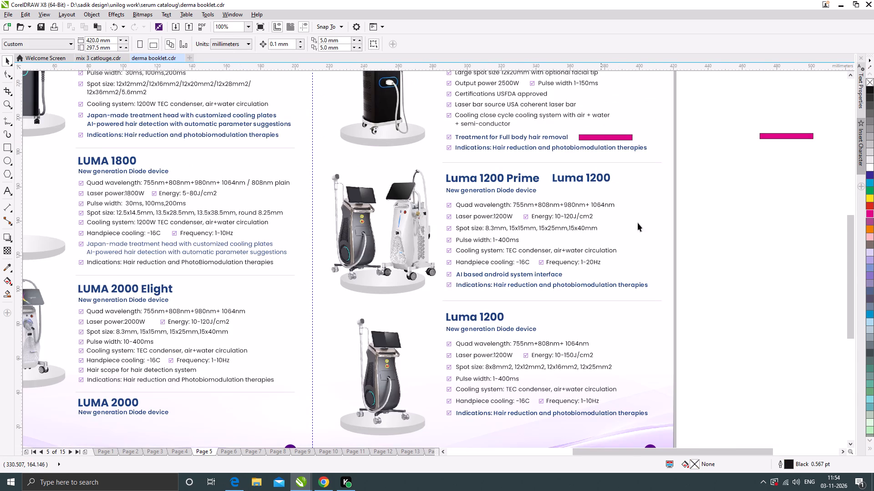
pyautogui.click(716, 239)
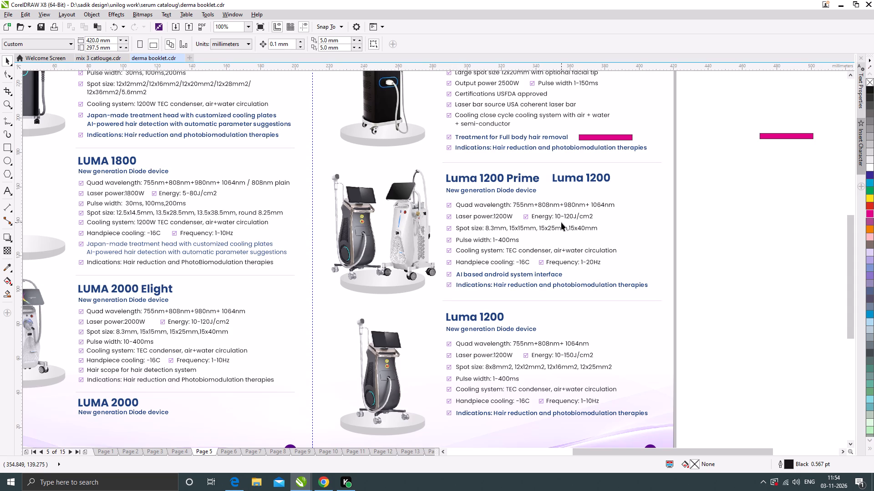
pyautogui.scroll(-1, 501, 221)
pyautogui.scroll(1, 526, 303)
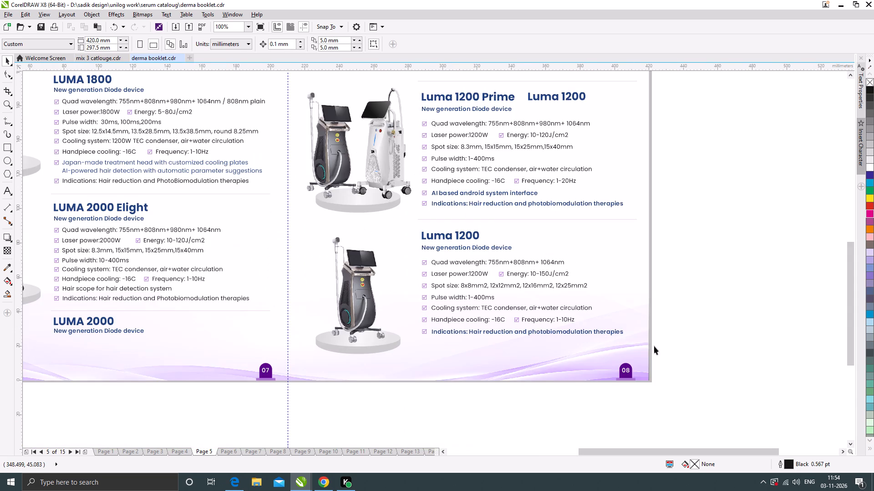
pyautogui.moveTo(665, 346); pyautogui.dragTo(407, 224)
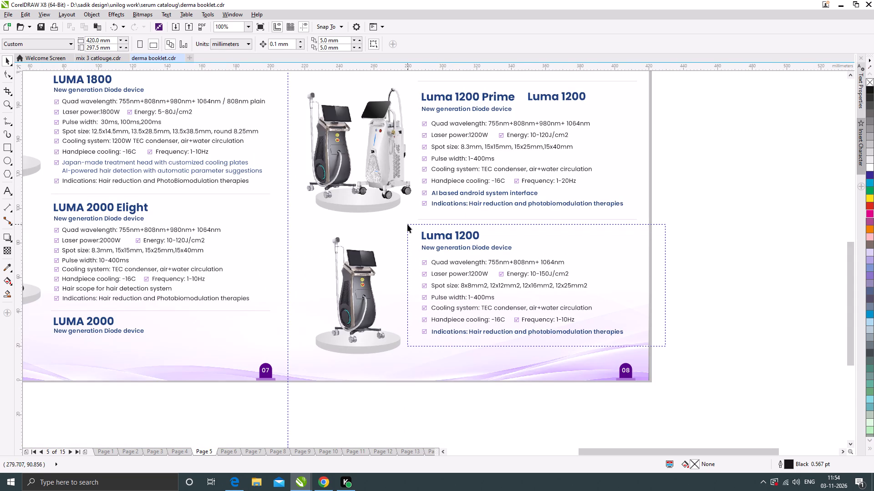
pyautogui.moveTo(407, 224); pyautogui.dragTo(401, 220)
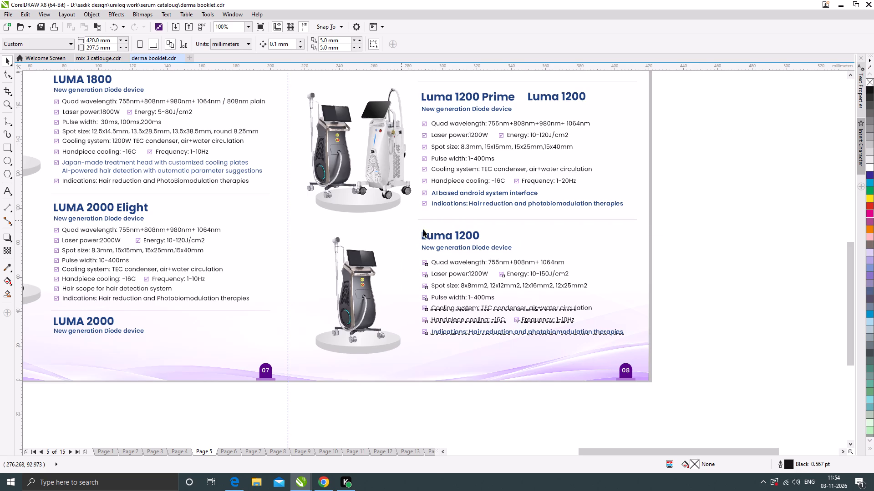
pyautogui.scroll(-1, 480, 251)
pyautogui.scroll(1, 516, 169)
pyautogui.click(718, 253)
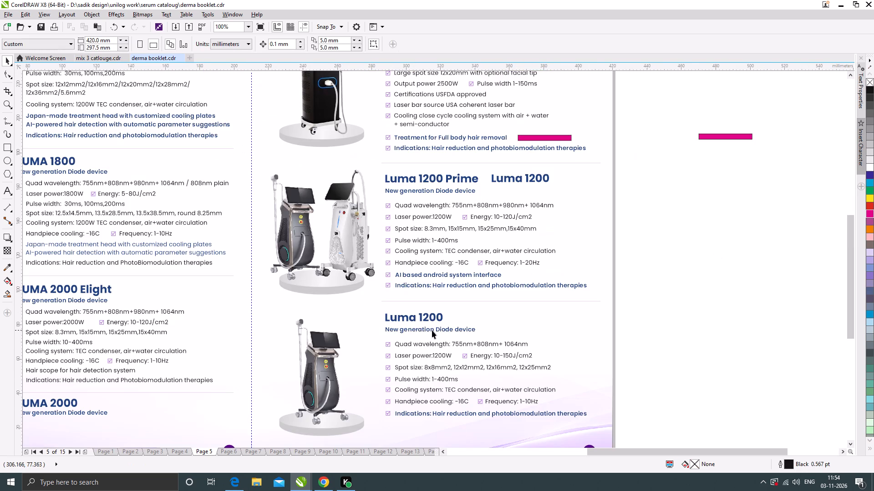
# Copy the "New generation Diode device" subtitle and align it under the Luma 1200 heading beside Luma 1200 Prime.
pyautogui.moveTo(432, 330); pyautogui.dragTo(543, 195)
pyautogui.rightClick(543, 195)
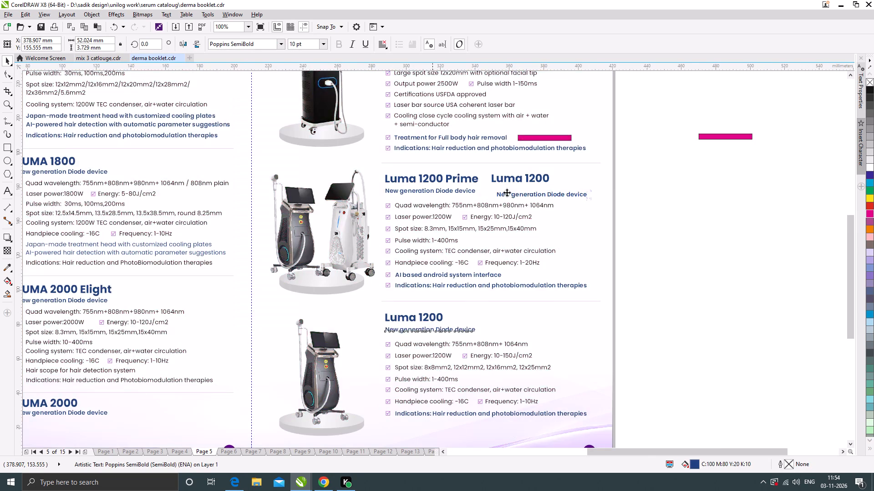
pyautogui.scroll(1, 507, 192)
pyautogui.moveTo(510, 195); pyautogui.dragTo(502, 186)
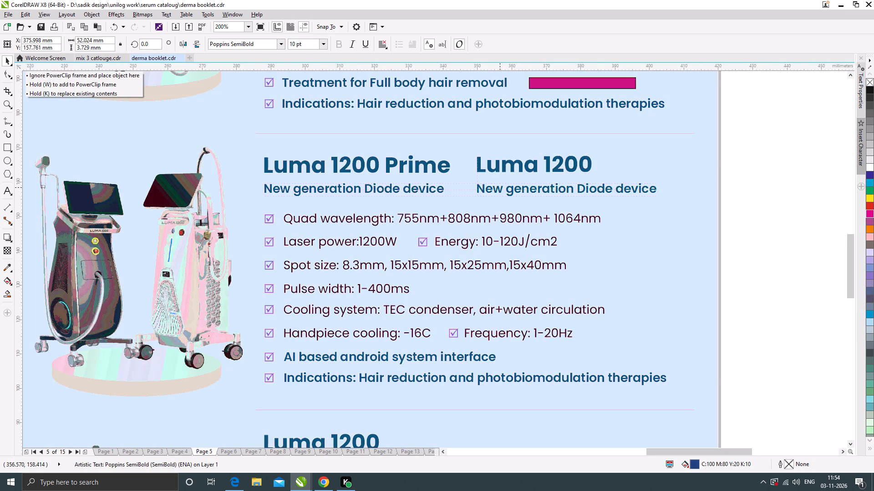
pyautogui.moveTo(502, 186); pyautogui.dragTo(501, 186)
pyautogui.scroll(-1, 461, 196)
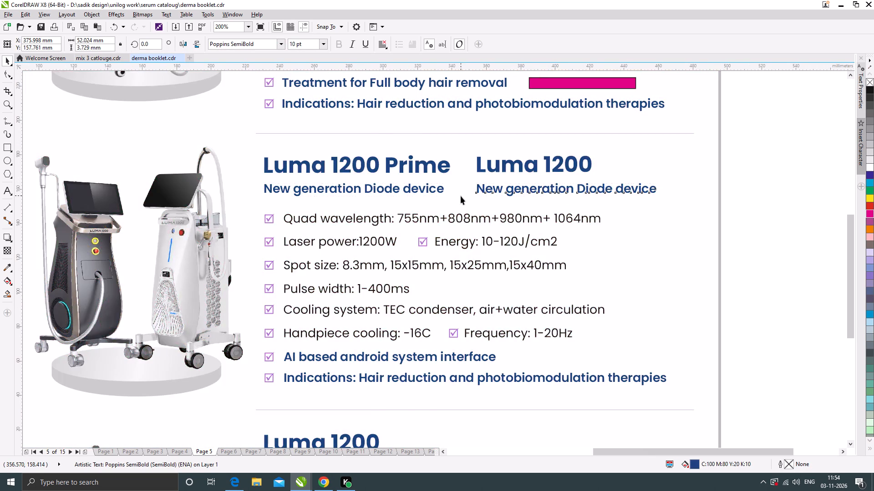
pyautogui.click(640, 275)
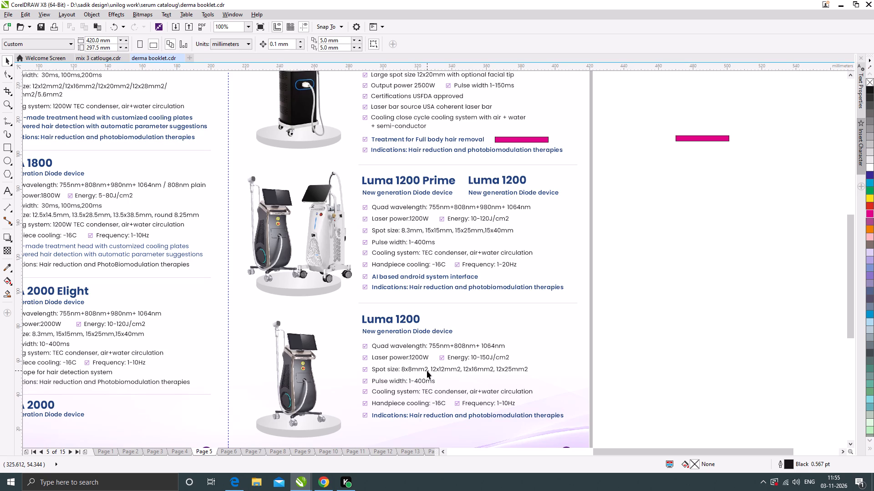
# Examine the lower Luma 1200 section on Page 5, comparing its specification lines and machine image with the combined section above.
pyautogui.scroll(-1, 551, 265)
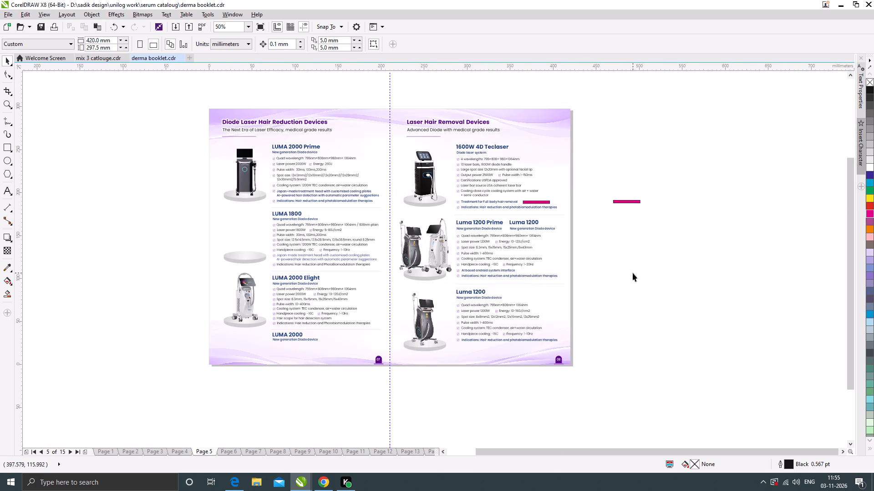
pyautogui.click(633, 273)
pyautogui.scroll(2, 500, 327)
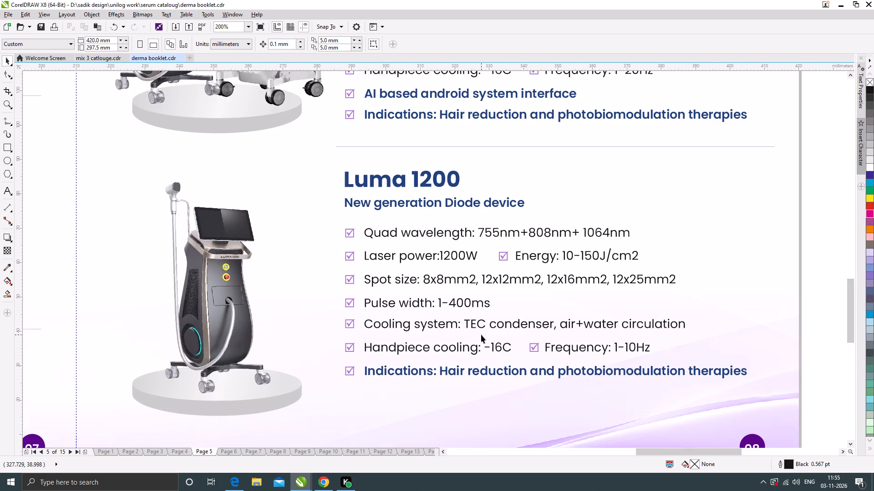
pyautogui.scroll(-1, 476, 302)
pyautogui.click(720, 287)
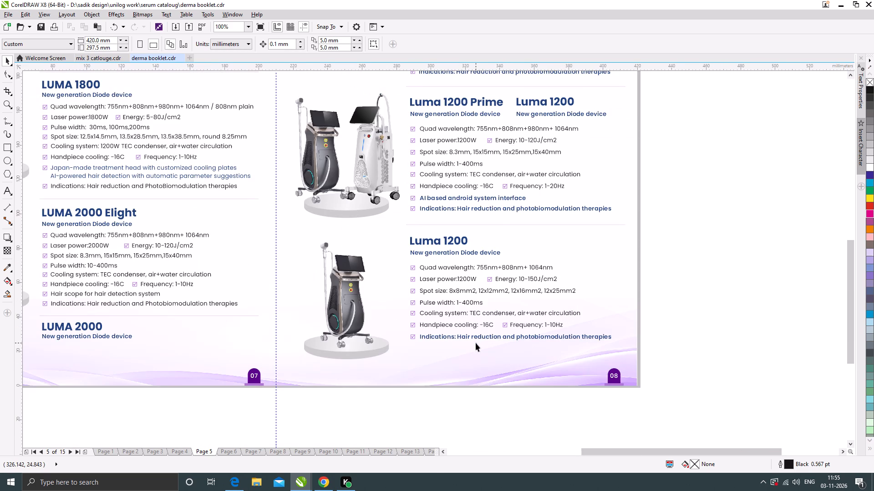
pyautogui.click(688, 339)
pyautogui.click(687, 339)
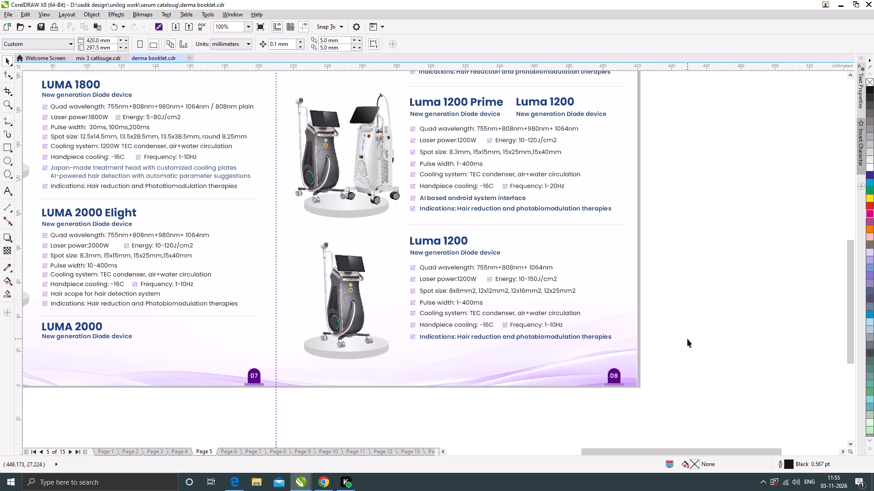
pyautogui.click(687, 339)
# Review the whole Page 5 spread, especially the LUMA 2000 heading area, 1600W 4D Teclaser and both Luma 1200 sections.
pyautogui.scroll(-1, 491, 274)
pyautogui.click(645, 287)
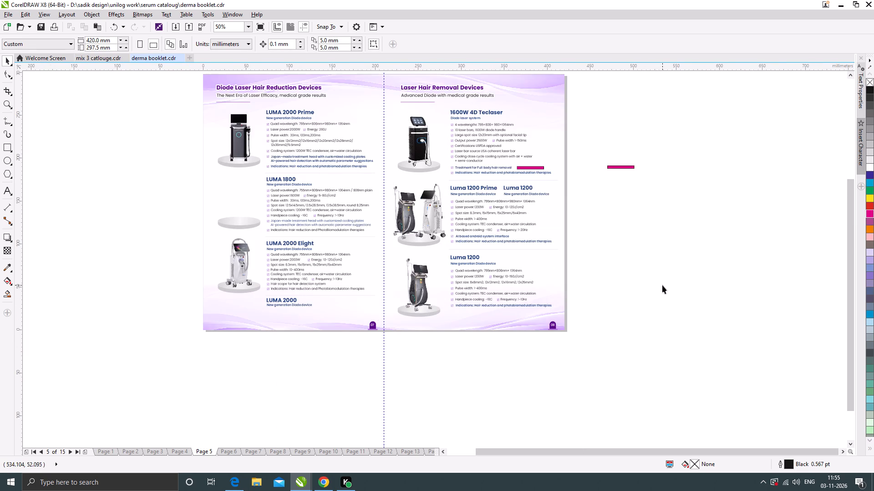
pyautogui.click(662, 285)
pyautogui.scroll(1, 489, 300)
pyautogui.scroll(-1, 450, 308)
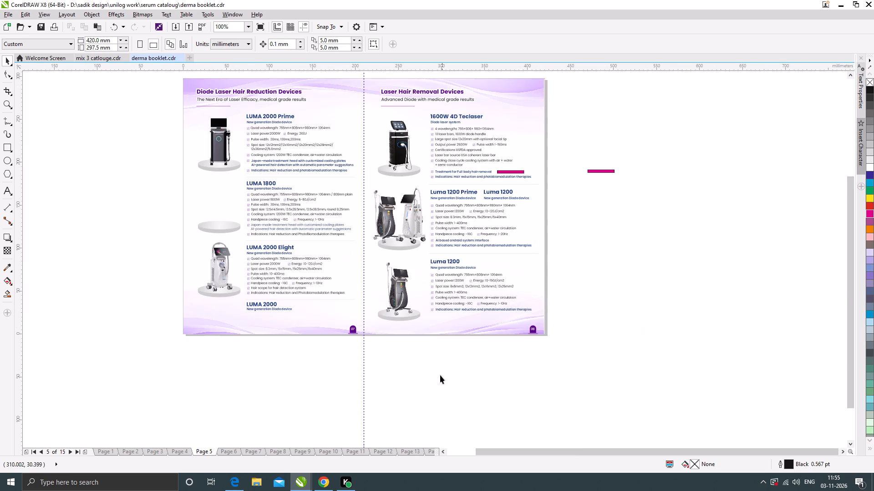
pyautogui.click(440, 381)
pyautogui.scroll(1, 275, 322)
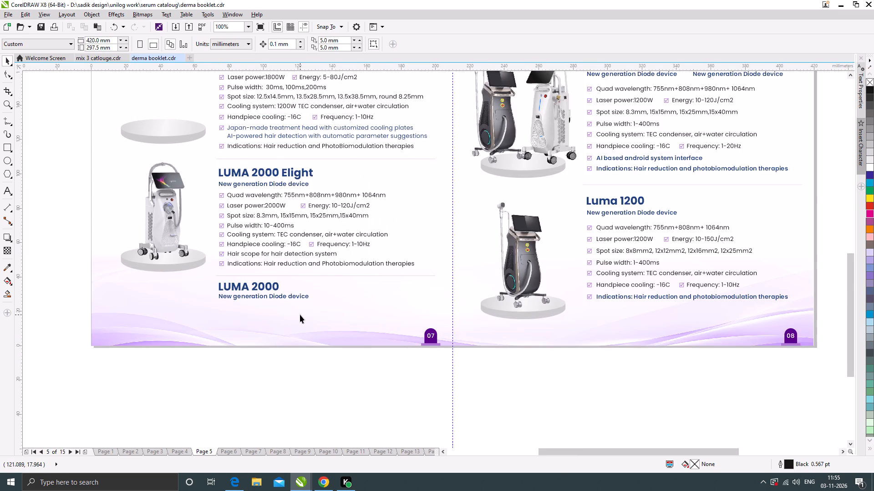
pyautogui.click(315, 380)
pyautogui.scroll(-1, 308, 344)
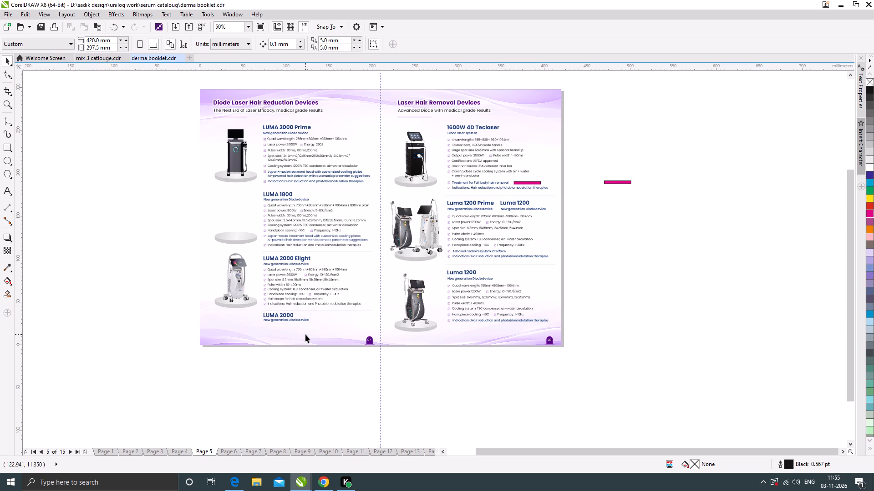
pyautogui.scroll(1, 511, 133)
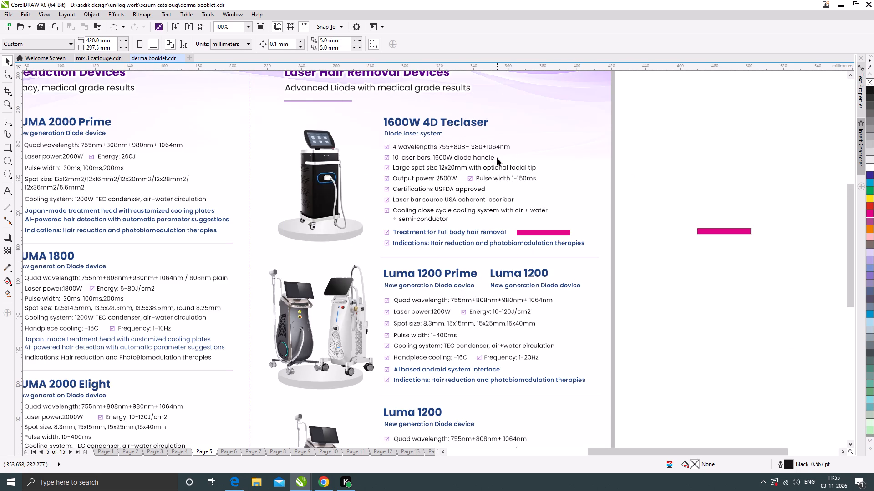
pyautogui.scroll(-1, 442, 184)
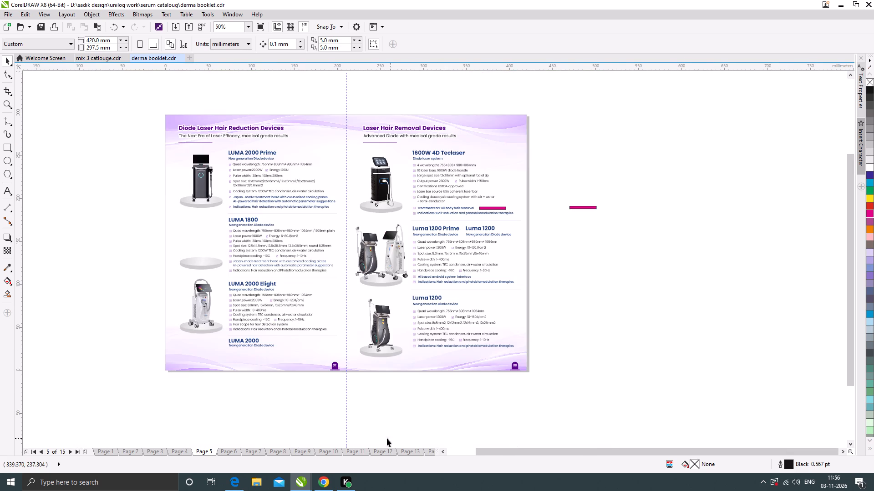
pyautogui.scroll(1, 383, 376)
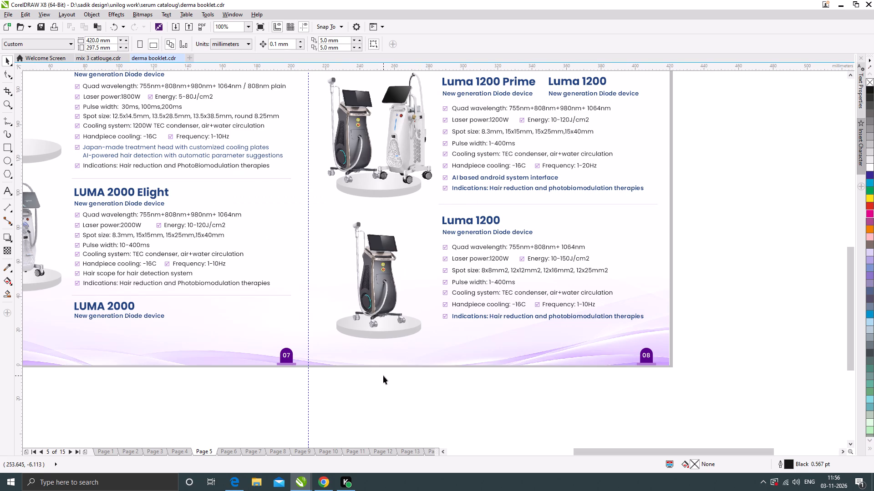
pyautogui.scroll(-1, 392, 376)
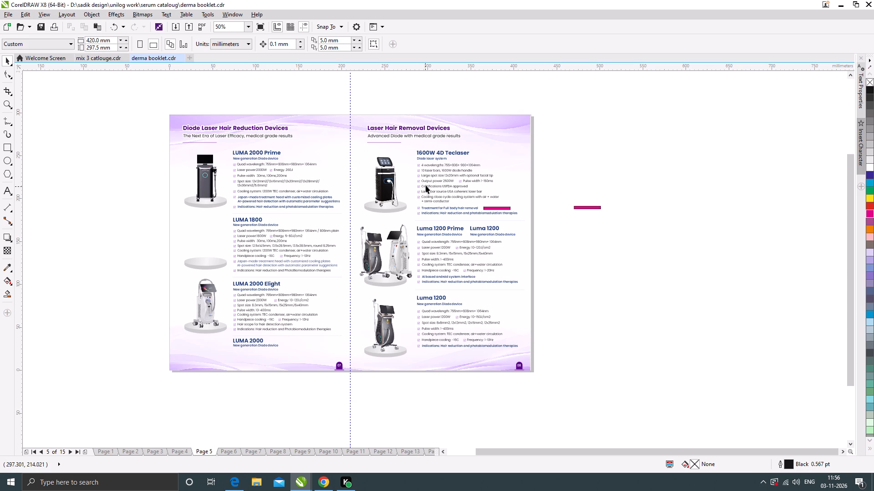
pyautogui.scroll(1, 393, 211)
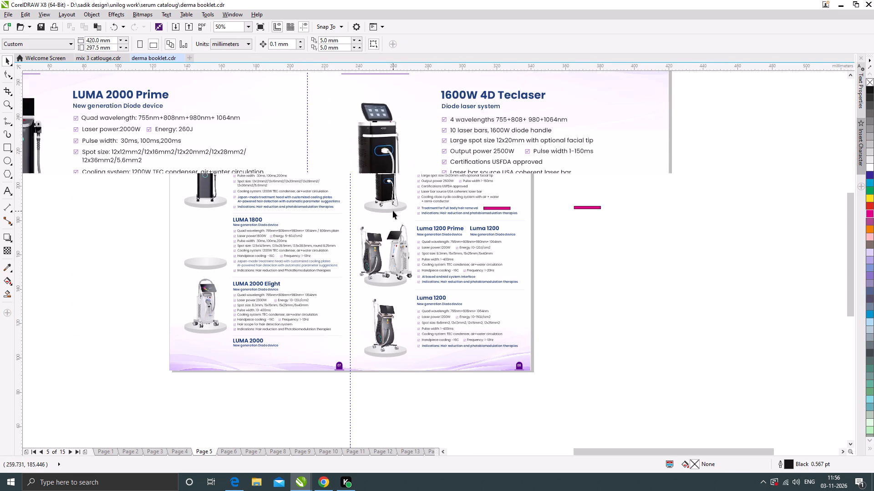
pyautogui.scroll(-1, 399, 210)
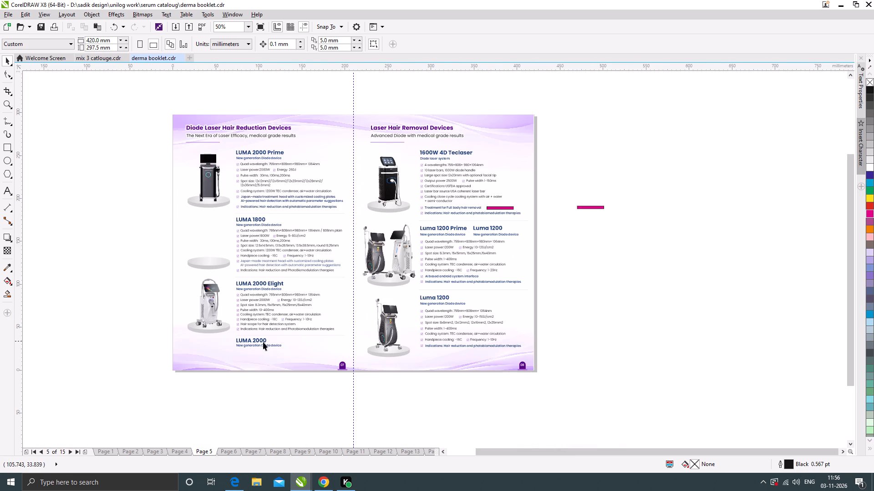
pyautogui.scroll(1, 264, 346)
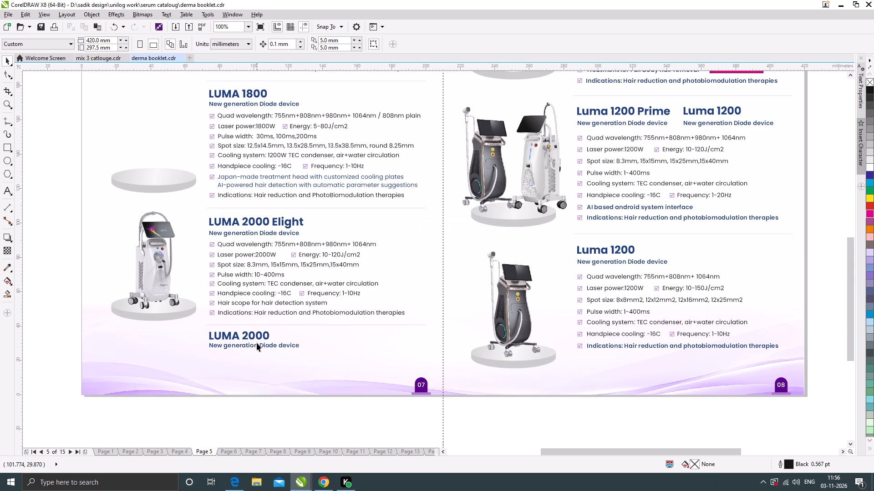
pyautogui.scroll(-1, 234, 316)
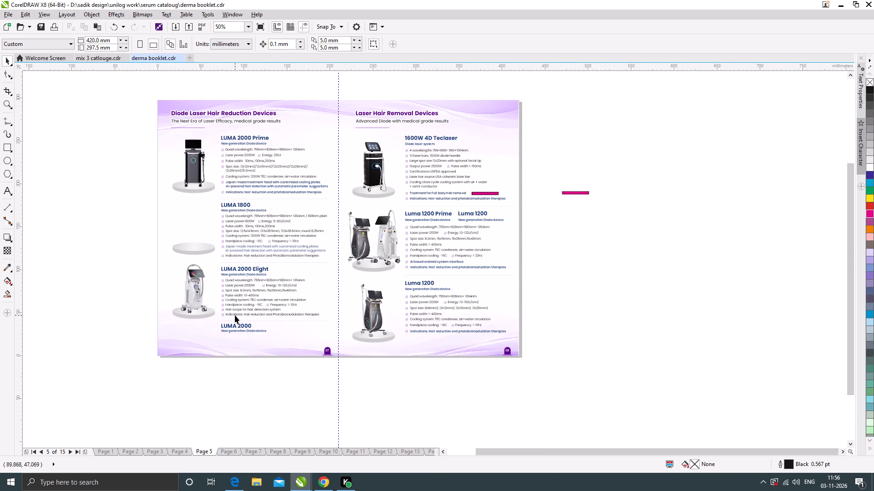
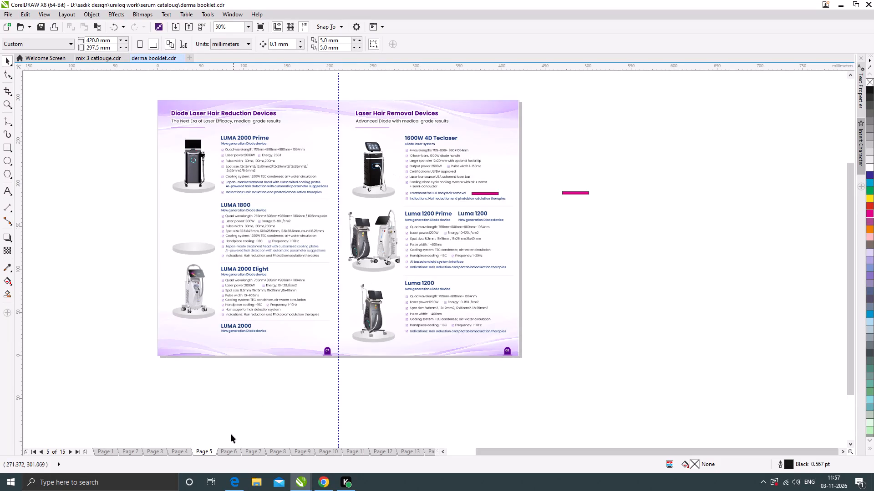
# On Page 4, place a copy of the magenta bar below the Epiglow Multi Functional Platform section and widen it to about 113 mm.
pyautogui.moveTo(180, 450); pyautogui.dragTo(184, 451)
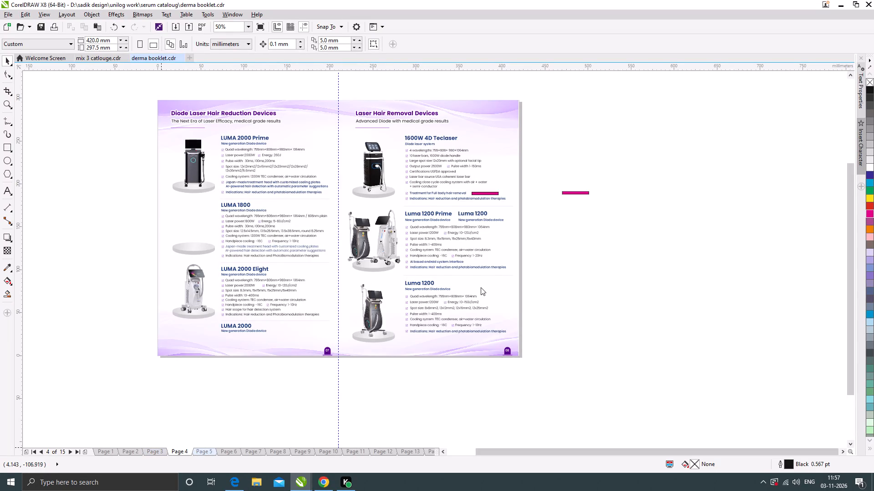
pyautogui.moveTo(580, 193); pyautogui.dragTo(452, 279)
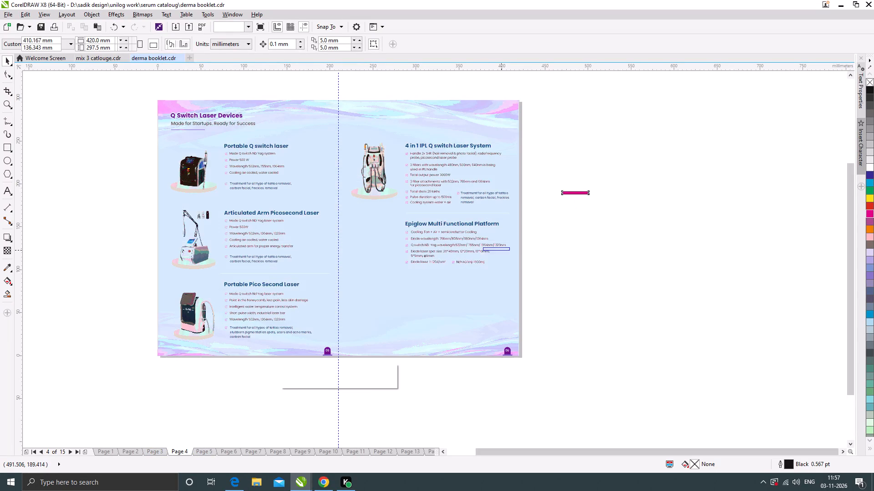
pyautogui.moveTo(452, 279); pyautogui.dragTo(398, 287)
pyautogui.rightClick(398, 287)
pyautogui.moveTo(409, 285); pyautogui.dragTo(476, 294)
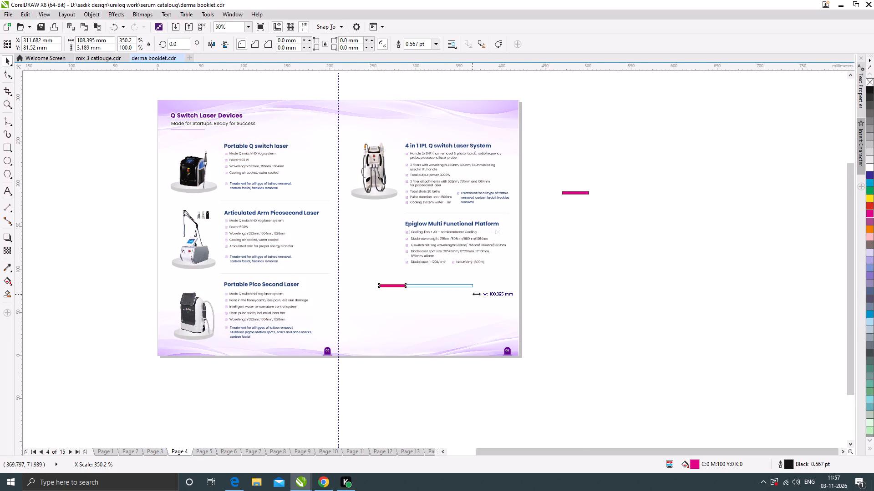
pyautogui.moveTo(476, 294); pyautogui.dragTo(482, 294)
pyautogui.scroll(1, 411, 282)
pyautogui.moveTo(417, 287); pyautogui.dragTo(424, 315)
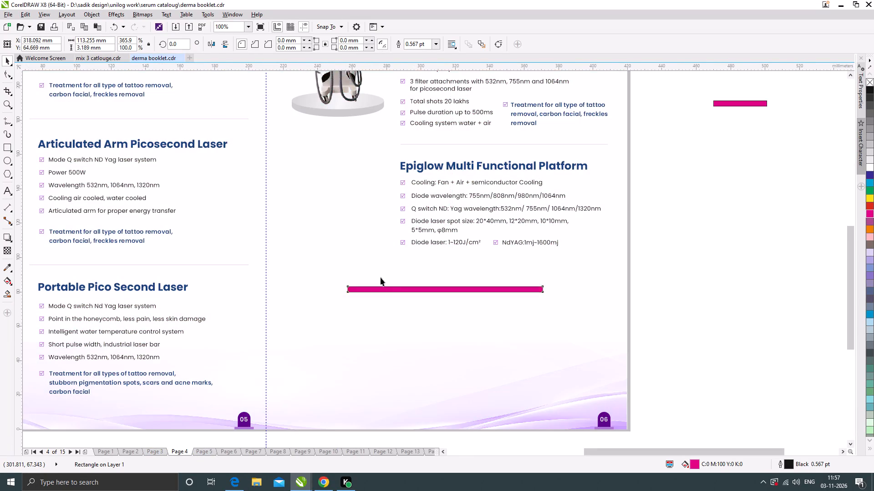
# Copy the 4 in 1 IPL machine image, shrink it to about 10 × 18 mm, and line up three copies above the magenta bar.
pyautogui.scroll(-1, 373, 273)
pyautogui.moveTo(358, 160); pyautogui.dragTo(373, 276)
pyautogui.rightClick(373, 279)
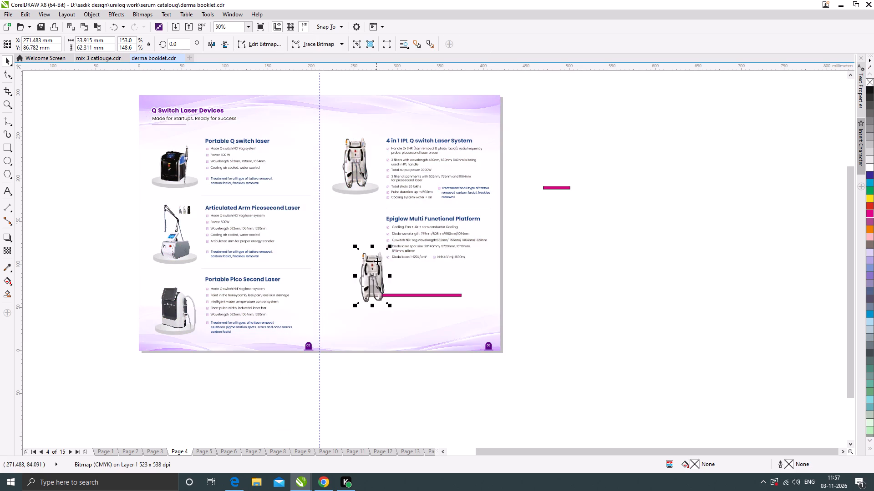
pyautogui.moveTo(388, 246); pyautogui.dragTo(388, 285)
pyautogui.scroll(1, 366, 289)
pyautogui.moveTo(360, 296); pyautogui.dragTo(393, 273)
pyautogui.moveTo(391, 273); pyautogui.dragTo(431, 273)
pyautogui.rightClick(431, 273)
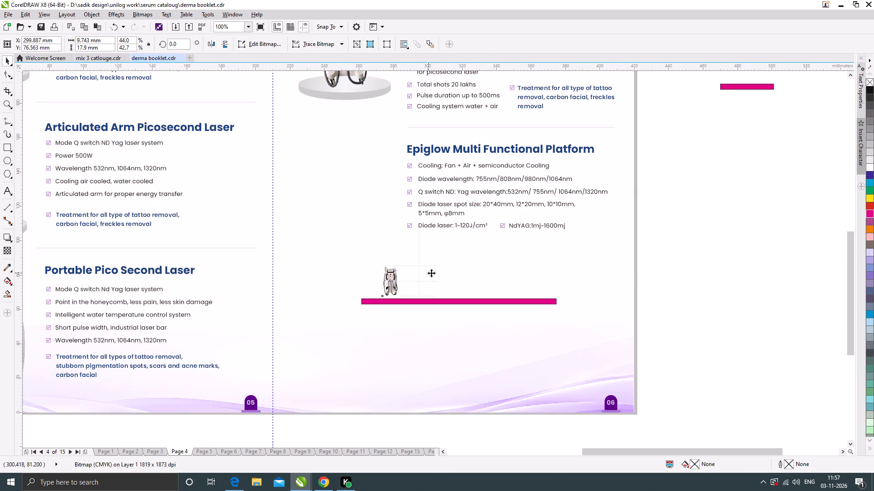
pyautogui.moveTo(431, 273); pyautogui.dragTo(473, 273)
pyautogui.rightClick(473, 273)
pyautogui.scroll(-1, 472, 274)
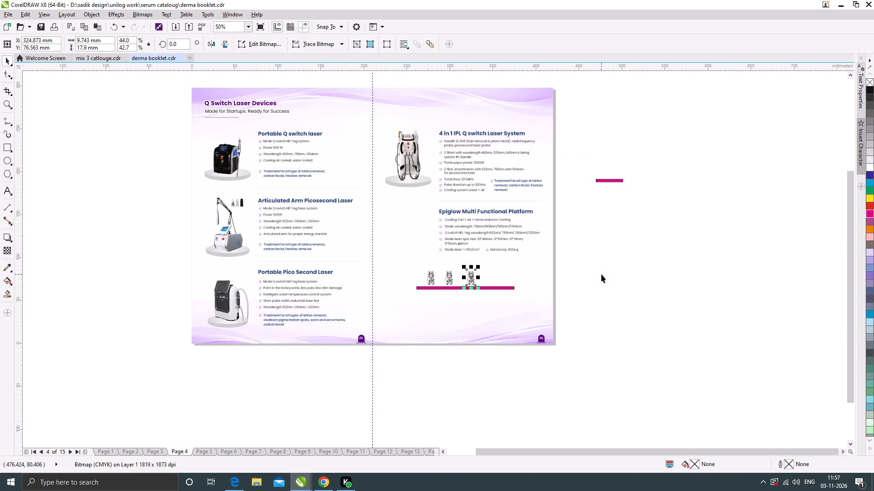
pyautogui.click(602, 275)
pyautogui.click(602, 182)
pyautogui.click(592, 267)
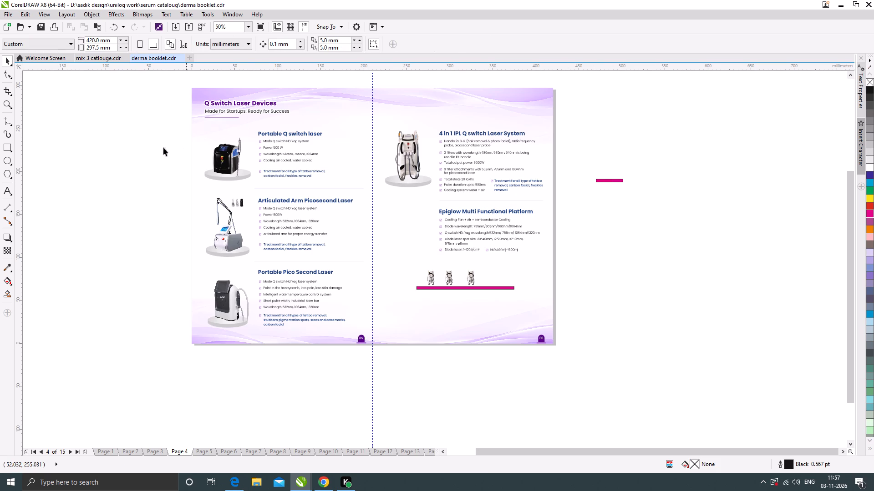
# On Page 3, place copies of the magenta marker bar below the LUMASPOT and Lumora indications and beside SmartBeam's Frequency line.
pyautogui.click(159, 449)
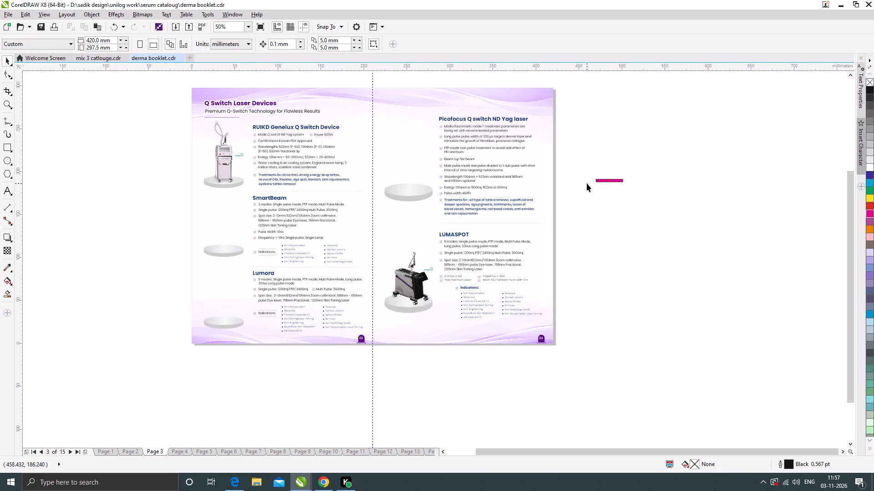
pyautogui.moveTo(605, 181); pyautogui.dragTo(473, 310)
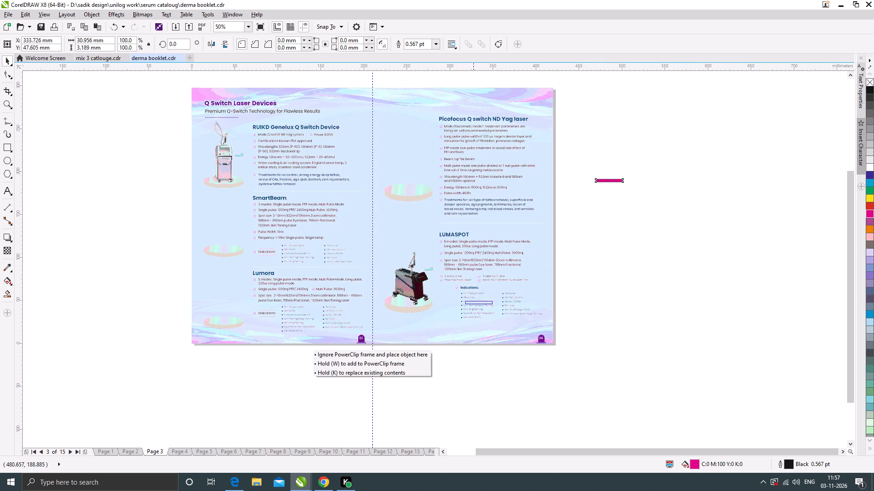
pyautogui.moveTo(473, 310); pyautogui.dragTo(471, 328)
pyautogui.rightClick(471, 328)
pyautogui.moveTo(471, 328); pyautogui.dragTo(299, 340)
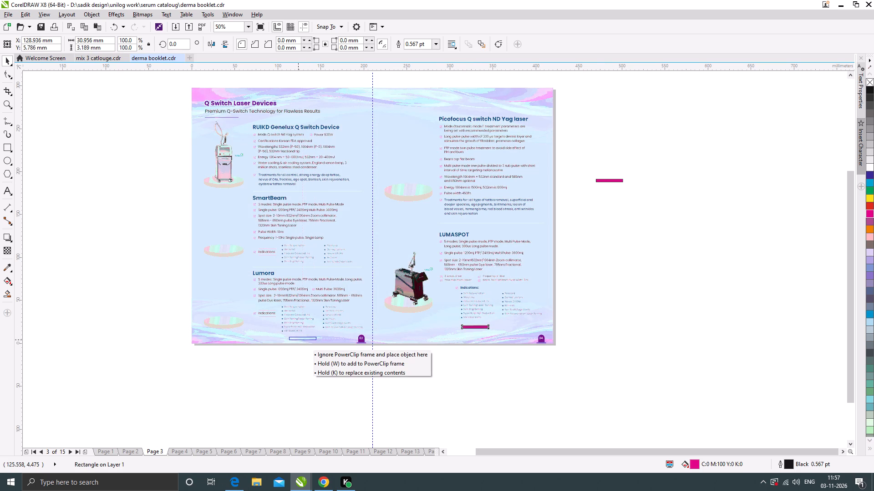
pyautogui.moveTo(299, 340); pyautogui.dragTo(298, 340)
pyautogui.rightClick(298, 340)
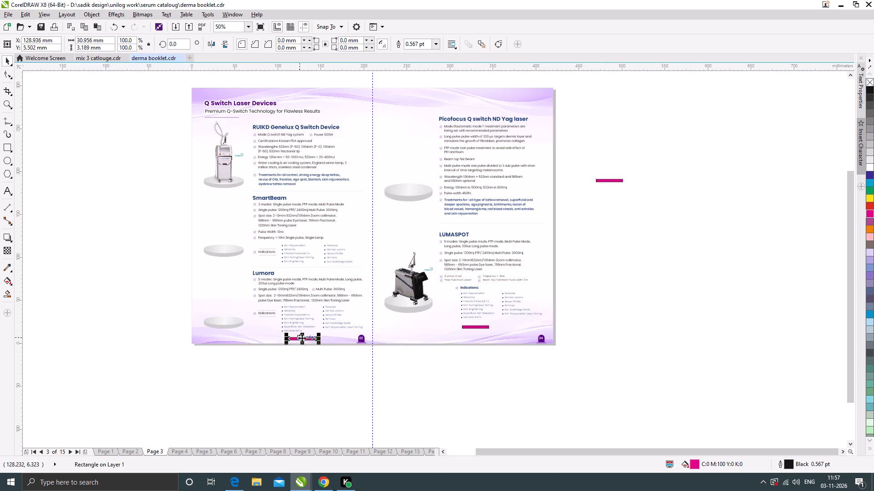
pyautogui.moveTo(302, 338); pyautogui.dragTo(342, 236)
pyautogui.rightClick(342, 236)
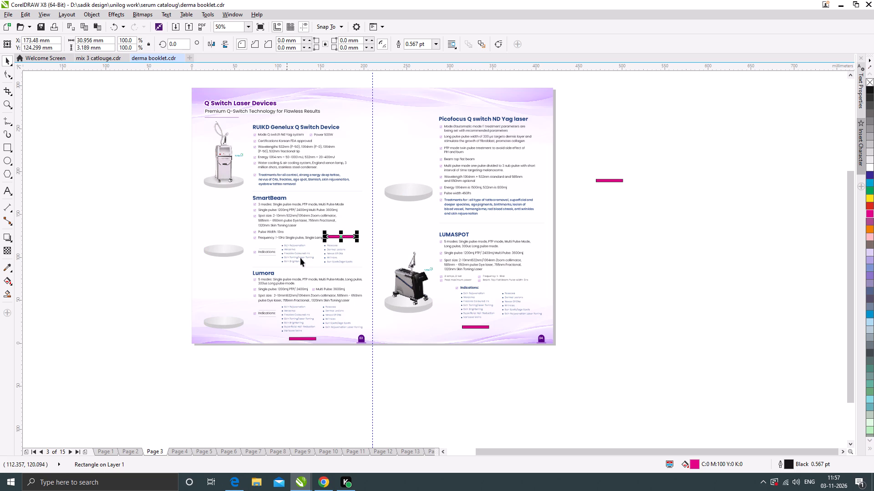
# On Page 2, place copies of the magenta marker bar beside the Entry Level Medifacial Series and Designed For Professionals headings.
pyautogui.click(138, 451)
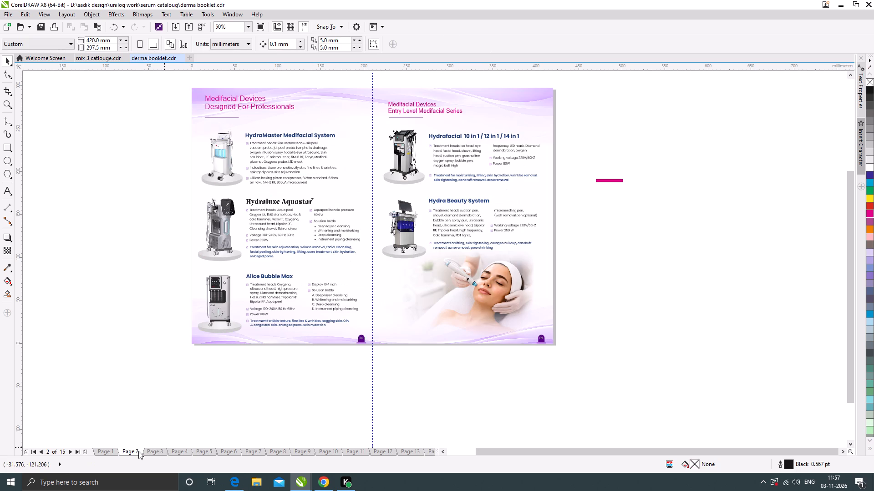
pyautogui.moveTo(609, 182); pyautogui.dragTo(501, 112)
pyautogui.rightClick(501, 112)
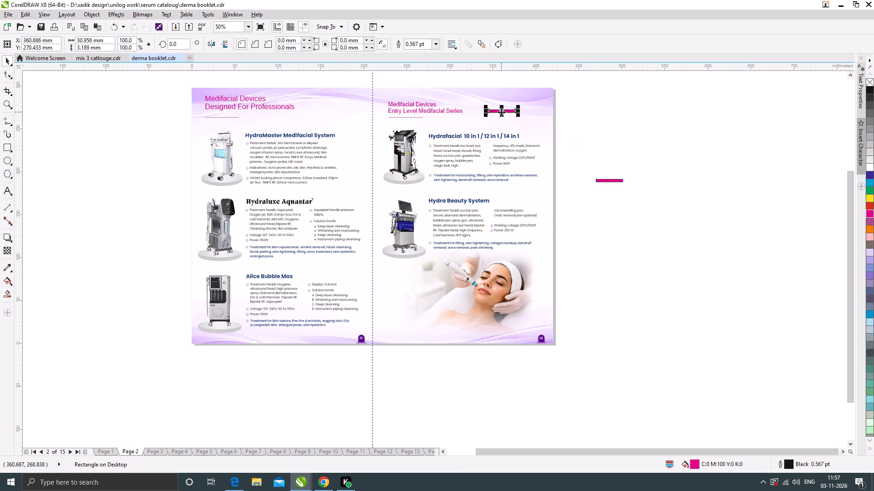
pyautogui.moveTo(501, 112); pyautogui.dragTo(327, 116)
pyautogui.rightClick(327, 116)
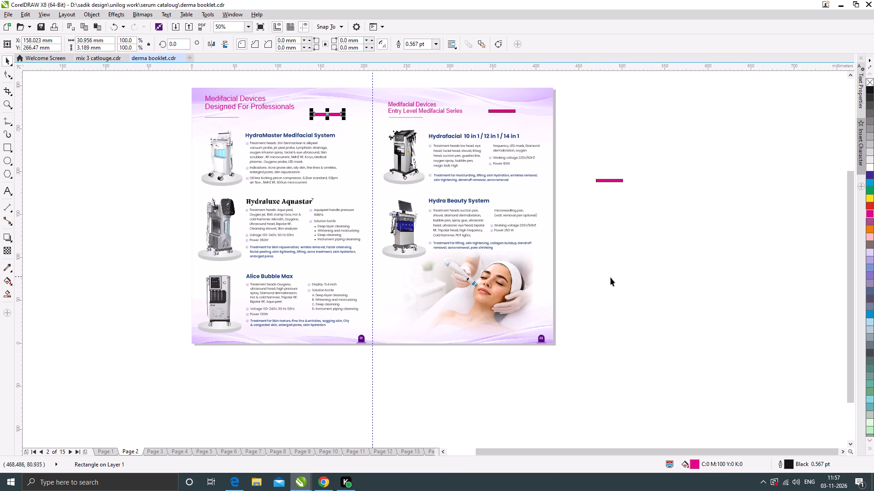
pyautogui.click(613, 279)
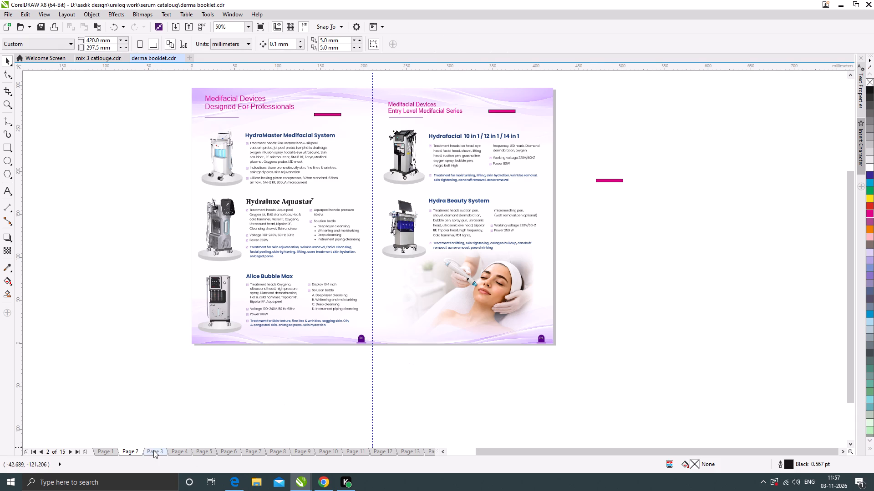
# On Page 5, place copies of the magenta marker bar under the indications of LUMA 2000 Prime, LUMA 1800 and LUMA 2000 Elight.
pyautogui.click(153, 450)
pyautogui.click(178, 451)
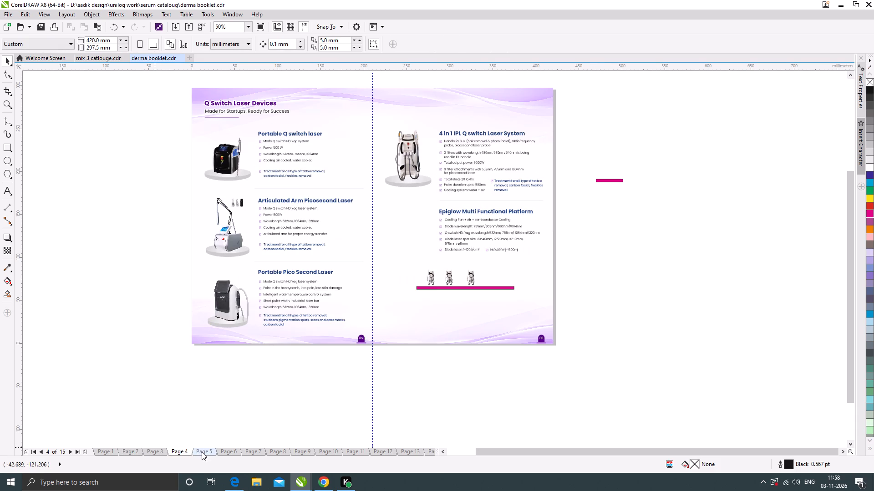
pyautogui.click(202, 452)
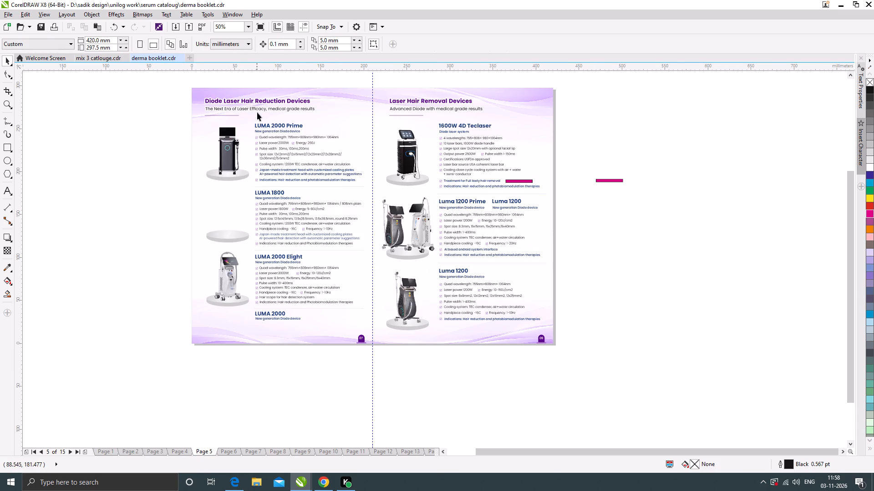
pyautogui.scroll(1, 258, 112)
pyautogui.scroll(-1, 295, 203)
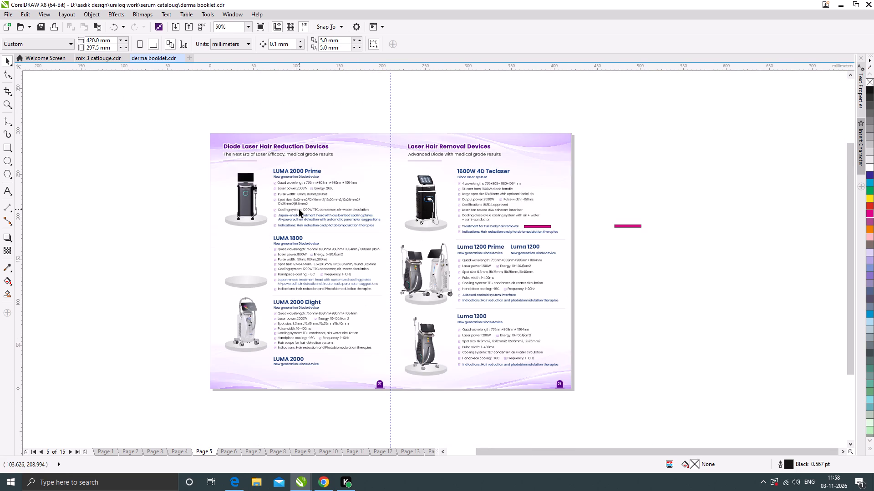
pyautogui.moveTo(625, 225); pyautogui.dragTo(397, 229)
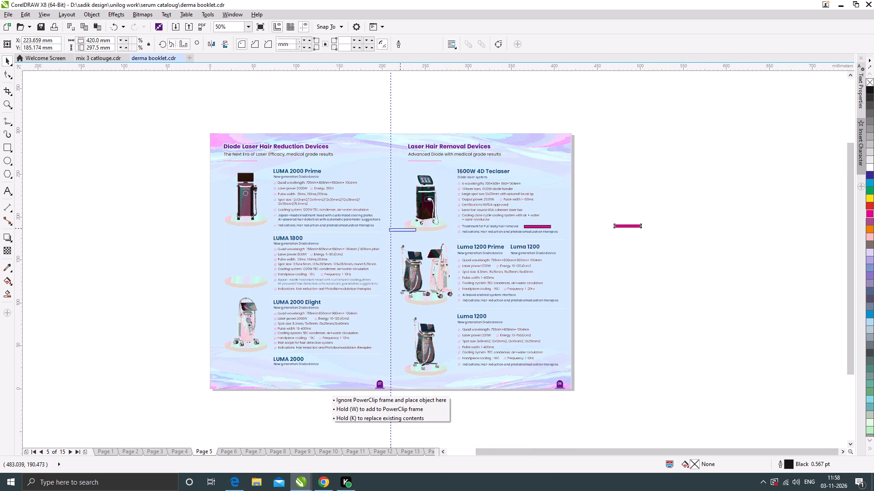
pyautogui.moveTo(397, 229); pyautogui.dragTo(325, 230)
pyautogui.rightClick(325, 230)
pyautogui.moveTo(334, 233); pyautogui.dragTo(335, 234)
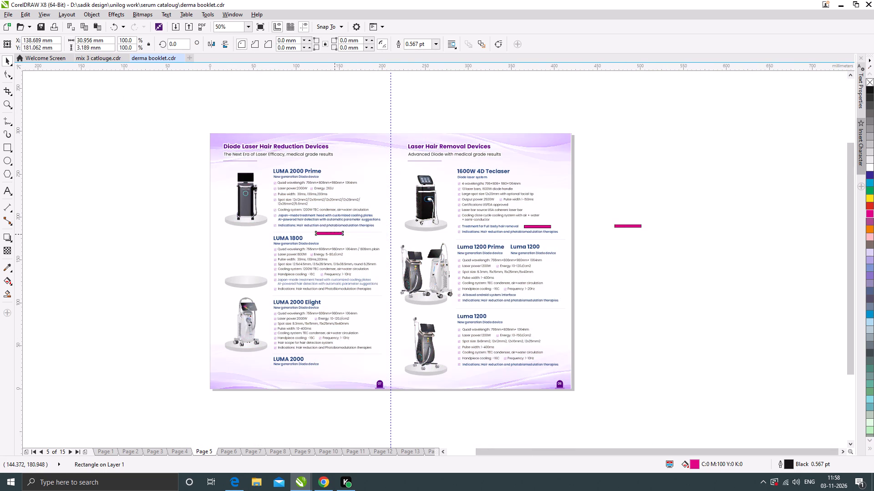
pyautogui.moveTo(335, 234); pyautogui.dragTo(354, 297)
pyautogui.rightClick(354, 297)
pyautogui.scroll(1, 348, 306)
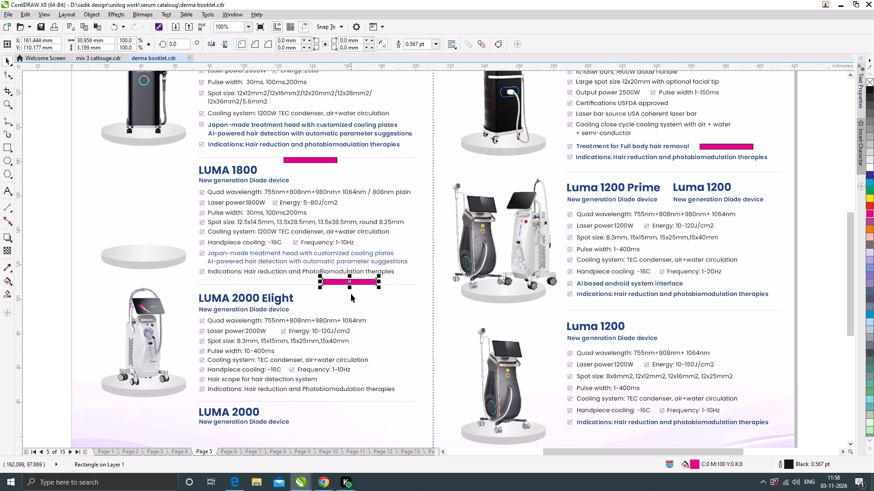
pyautogui.scroll(-1, 344, 259)
pyautogui.scroll(1, 349, 299)
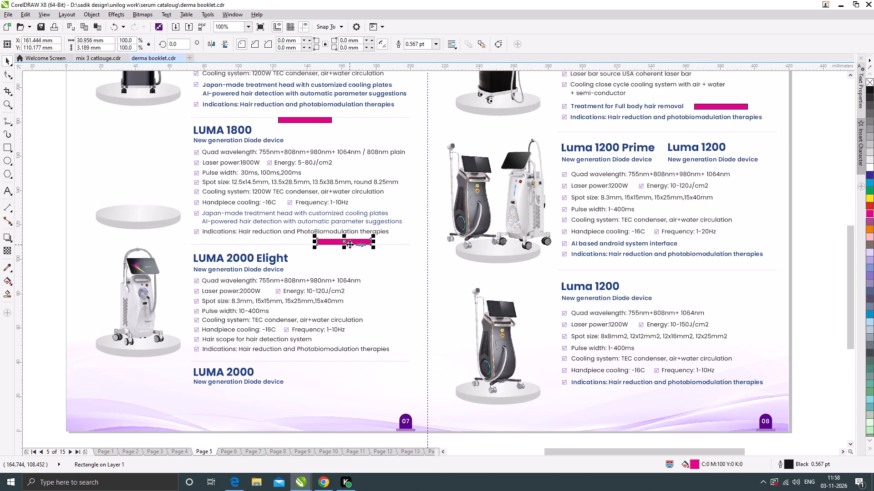
pyautogui.moveTo(350, 244); pyautogui.dragTo(376, 358)
pyautogui.rightClick(376, 358)
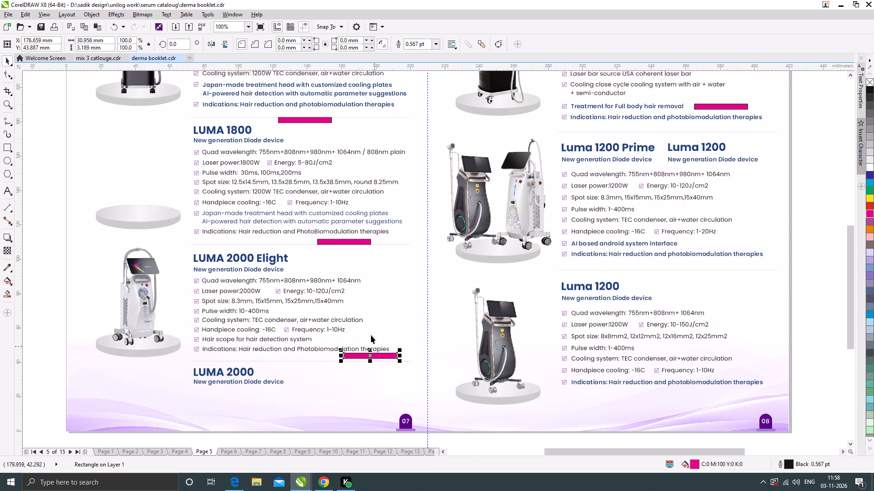
pyautogui.scroll(-1, 351, 306)
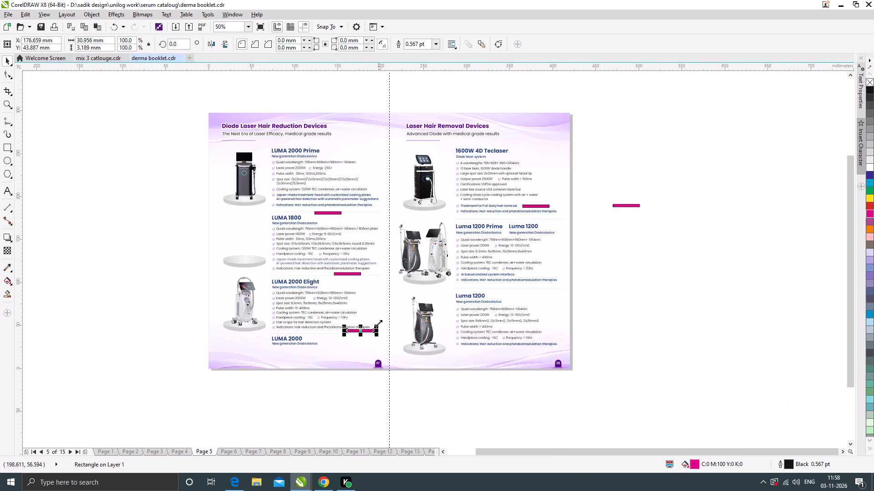
# Place copies of the magenta marker bar under the indications of the combined Luma 1200 Prime section and the lower Luma 1200 section.
pyautogui.moveTo(368, 331); pyautogui.dragTo(517, 301)
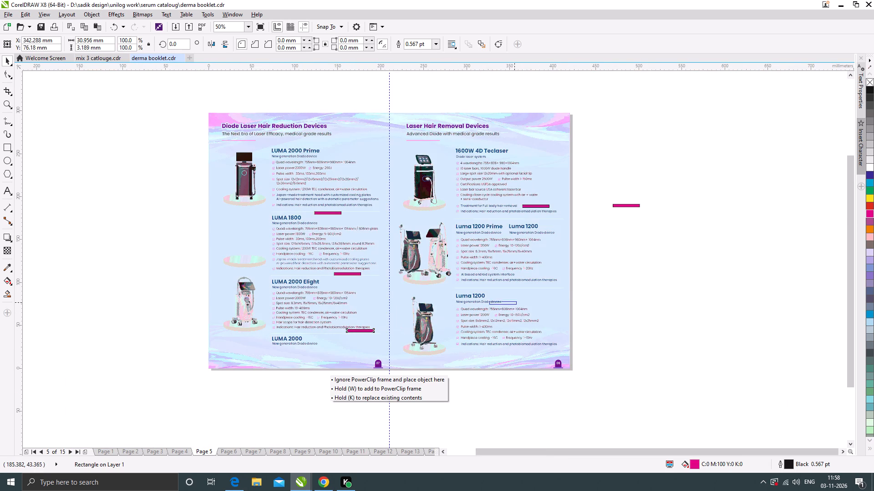
pyautogui.moveTo(517, 301); pyautogui.dragTo(538, 284)
pyautogui.rightClick(538, 284)
pyautogui.moveTo(535, 284); pyautogui.dragTo(548, 333)
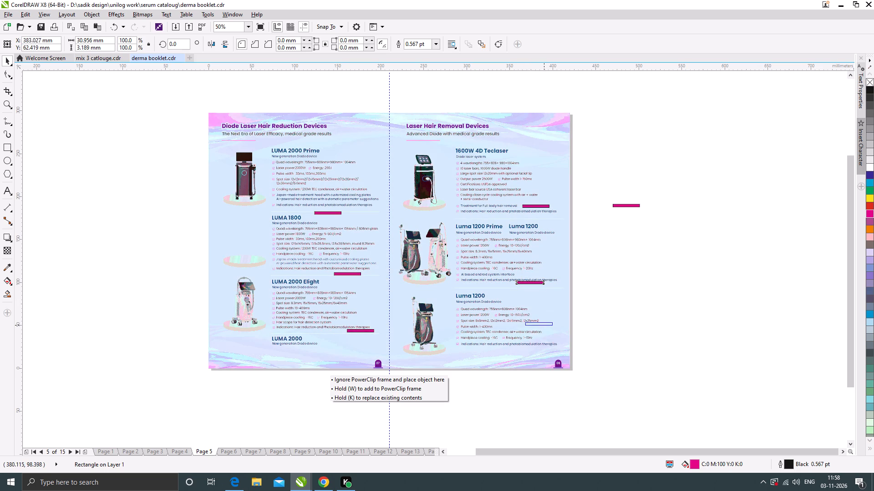
pyautogui.moveTo(548, 333); pyautogui.dragTo(542, 351)
pyautogui.rightClick(542, 351)
pyautogui.click(623, 322)
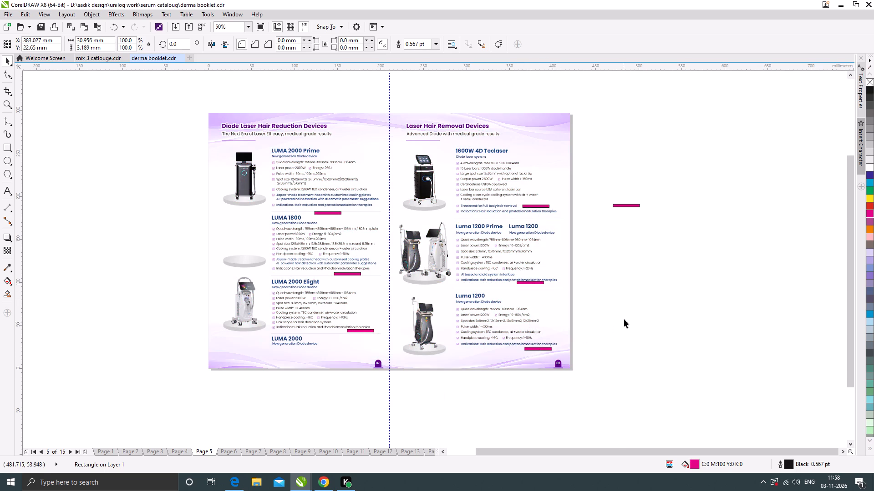
# Review the Page 6 spread and compare it with the marked spreads on Pages 5 and 3.
pyautogui.click(227, 452)
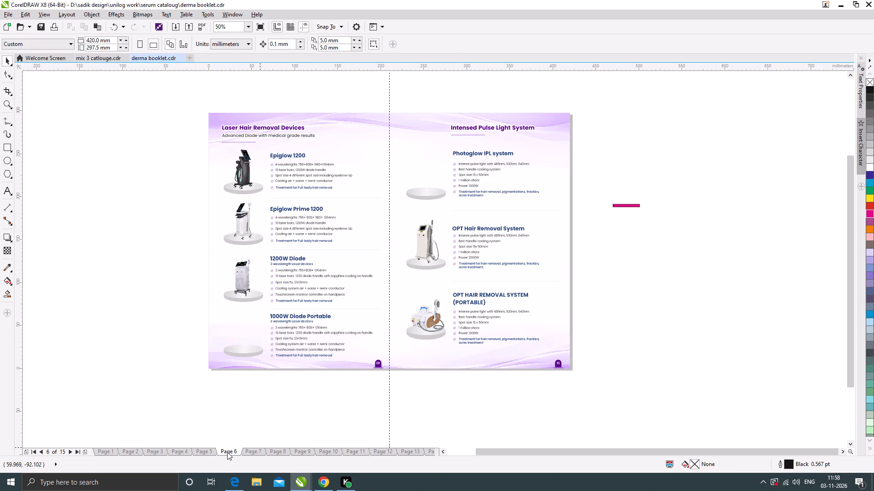
pyautogui.click(201, 452)
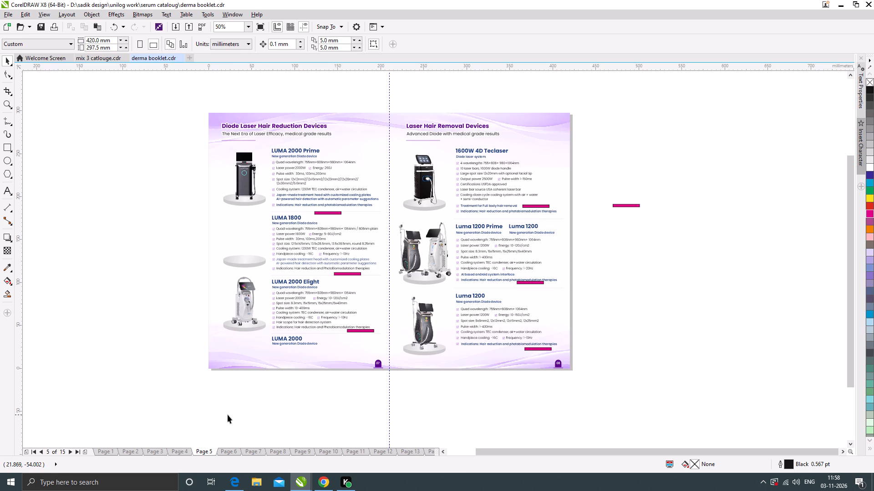
pyautogui.click(158, 451)
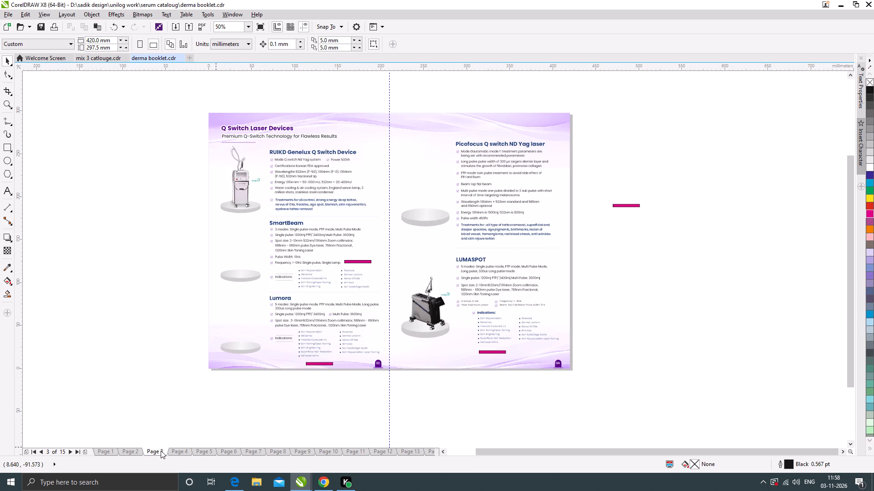
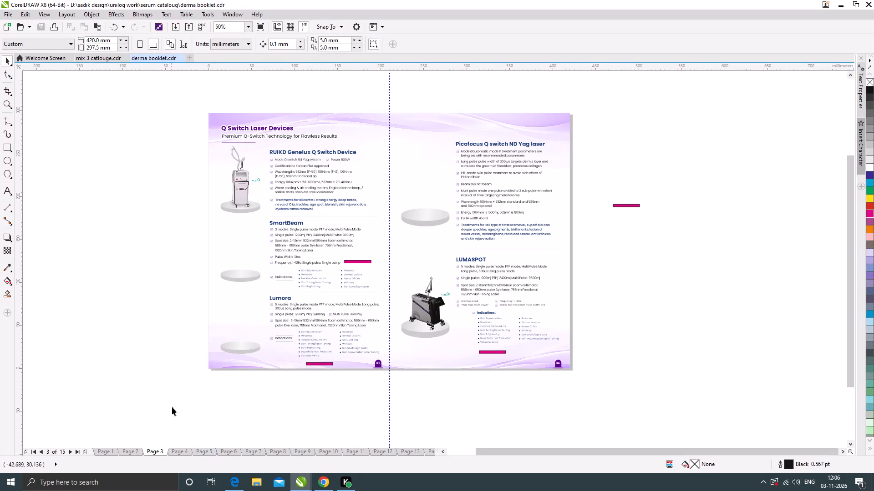
# Review the Page 5 spread, examining its product sections and the spots already marked with magenta bars.
pyautogui.click(183, 452)
pyautogui.click(201, 451)
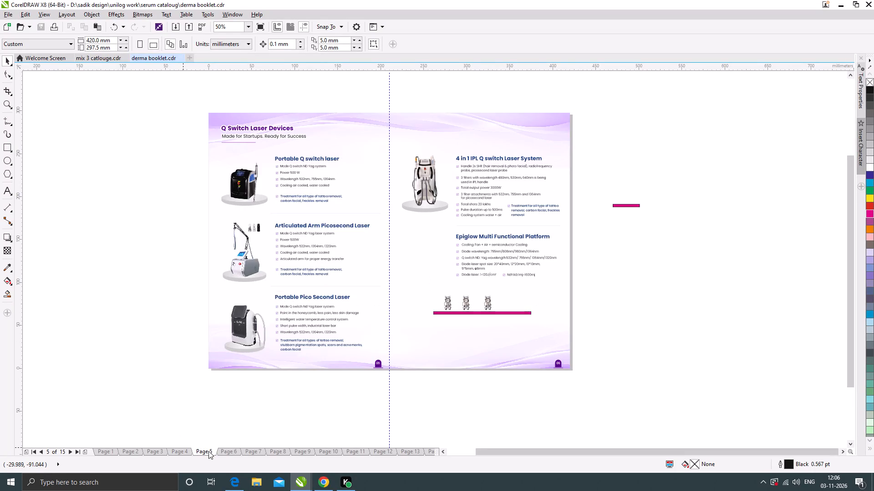
pyautogui.click(246, 392)
pyautogui.scroll(1, 237, 355)
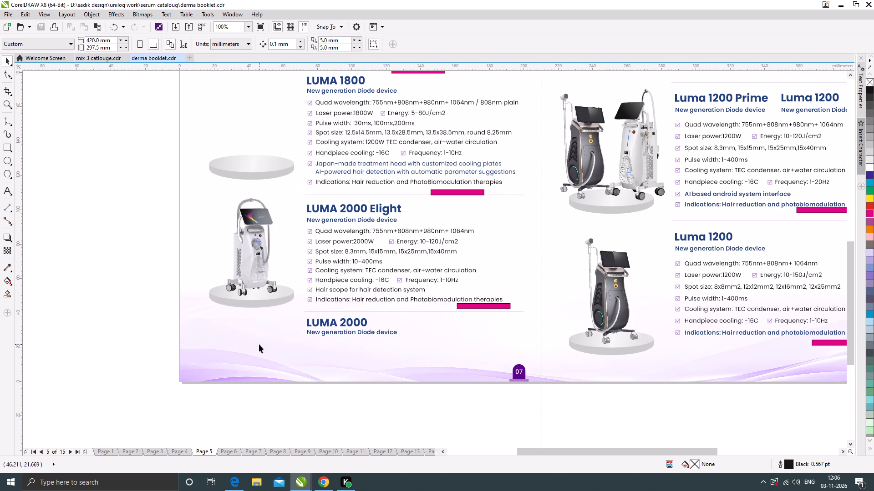
pyautogui.scroll(-1, 285, 314)
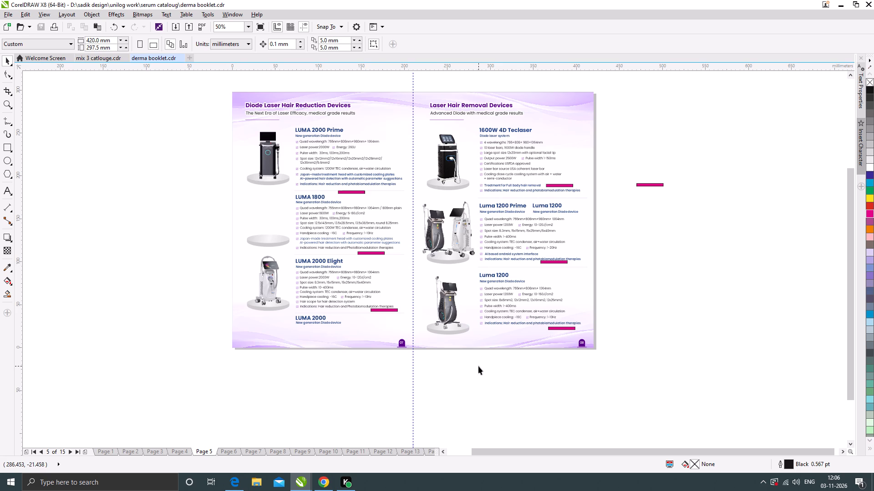
pyautogui.scroll(1, 465, 85)
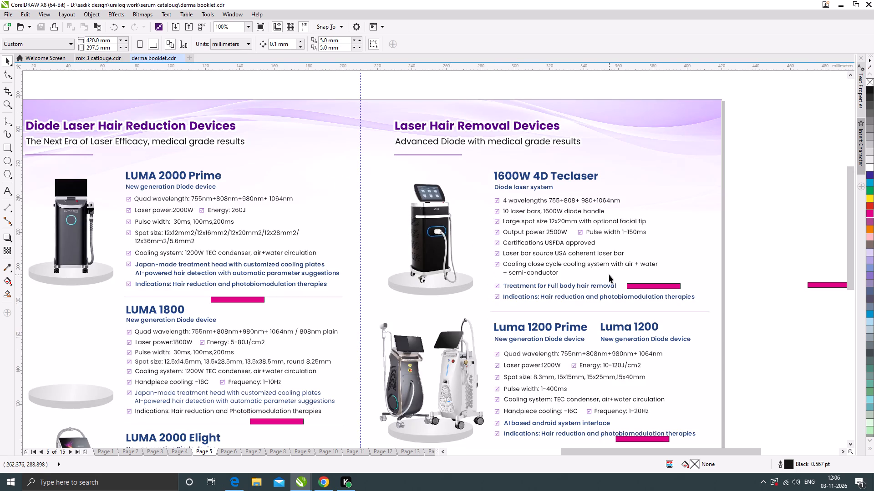
pyautogui.scroll(-1, 509, 190)
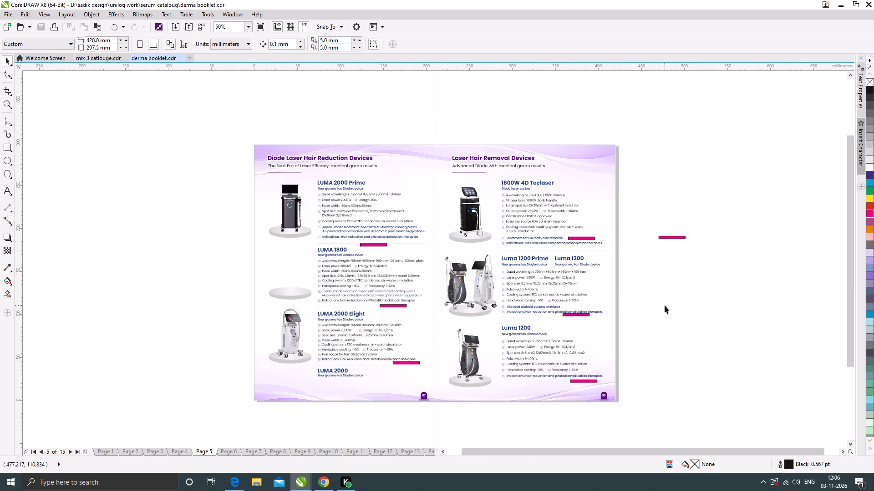
pyautogui.click(665, 305)
pyautogui.scroll(1, 461, 247)
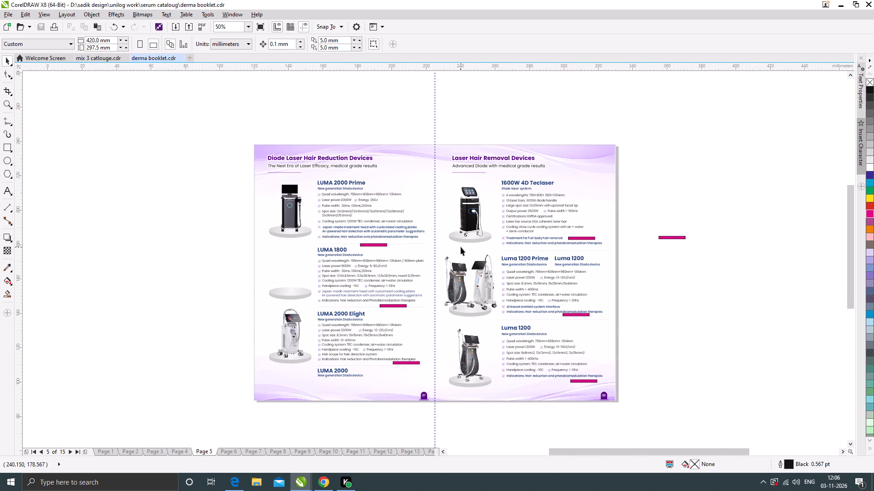
pyautogui.scroll(-1, 399, 250)
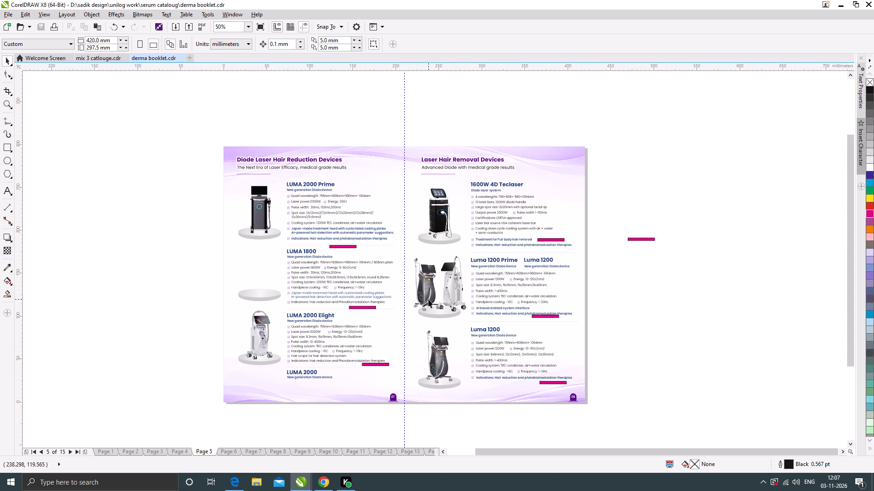
# On Page 6, make three copies of the magenta marker bar, stacked in the empty area beside the spread.
pyautogui.press('pagedown')
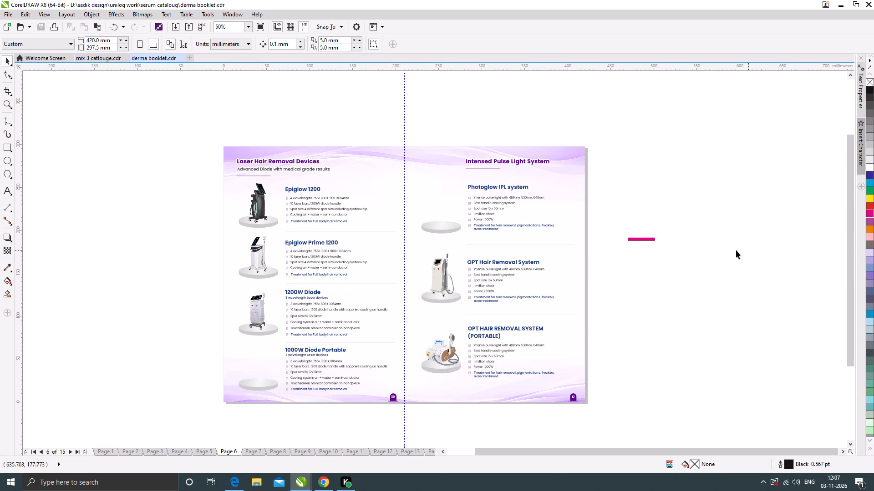
pyautogui.moveTo(647, 240); pyautogui.dragTo(646, 222)
pyautogui.rightClick(646, 222)
pyautogui.moveTo(645, 219); pyautogui.dragTo(642, 200)
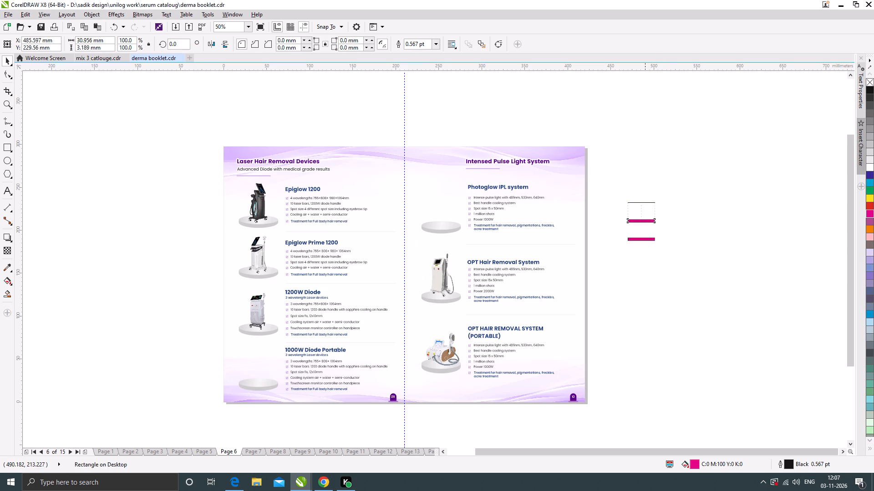
pyautogui.moveTo(642, 200); pyautogui.dragTo(642, 195)
pyautogui.rightClick(642, 195)
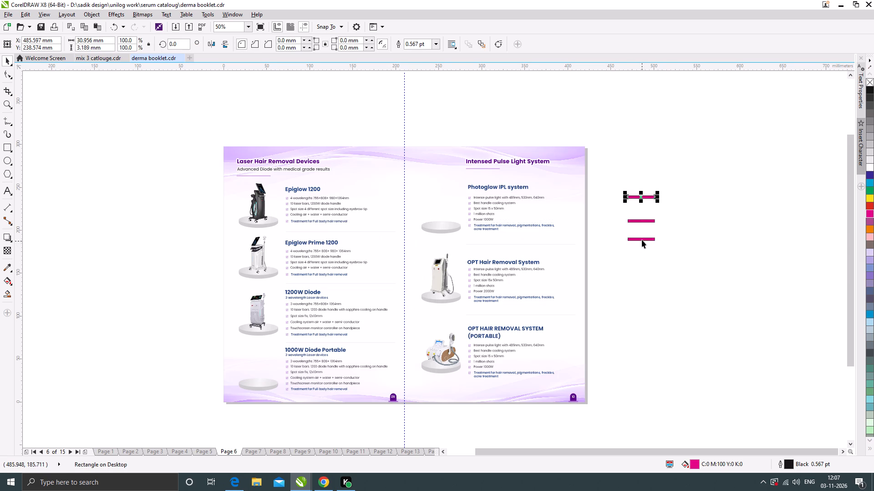
pyautogui.moveTo(643, 239); pyautogui.dragTo(643, 255)
pyautogui.rightClick(643, 255)
pyautogui.click(642, 338)
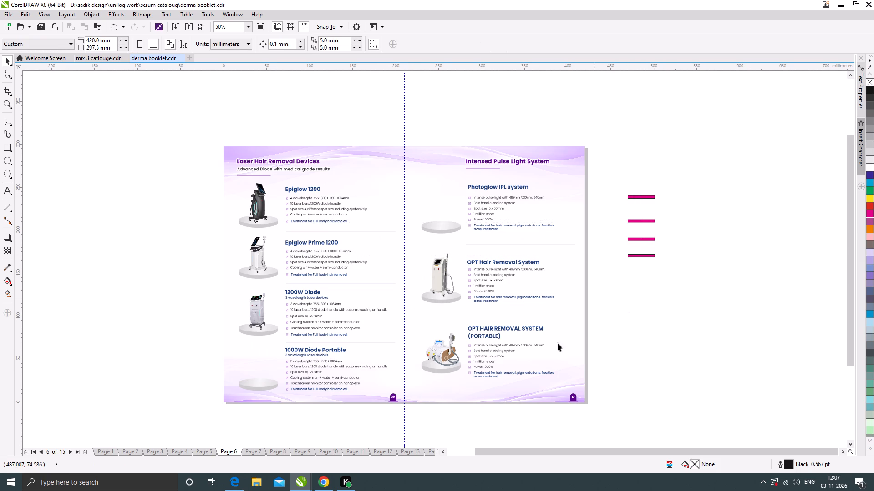
# Delete the "3 wavelength Laser devices" subheadings under 1200W Diode and 1000W Diode Portable.
pyautogui.click(134, 304)
pyautogui.scroll(1, 290, 306)
pyautogui.scroll(-1, 338, 240)
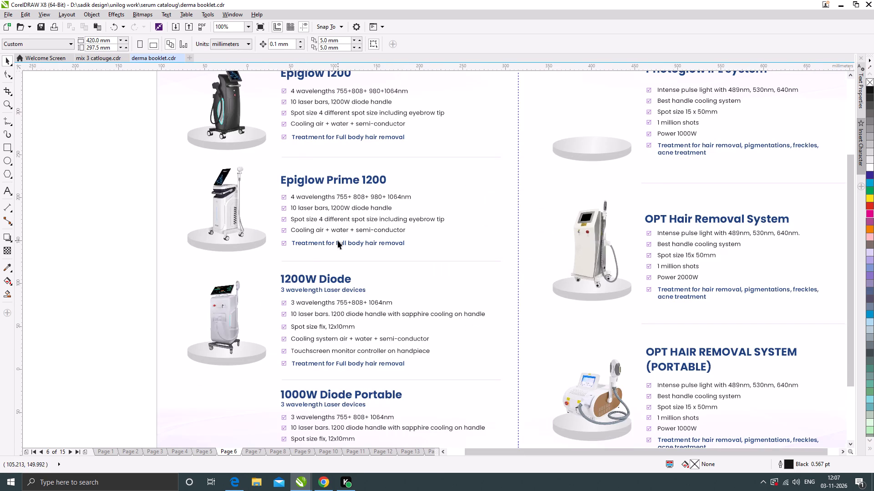
pyautogui.scroll(1, 320, 283)
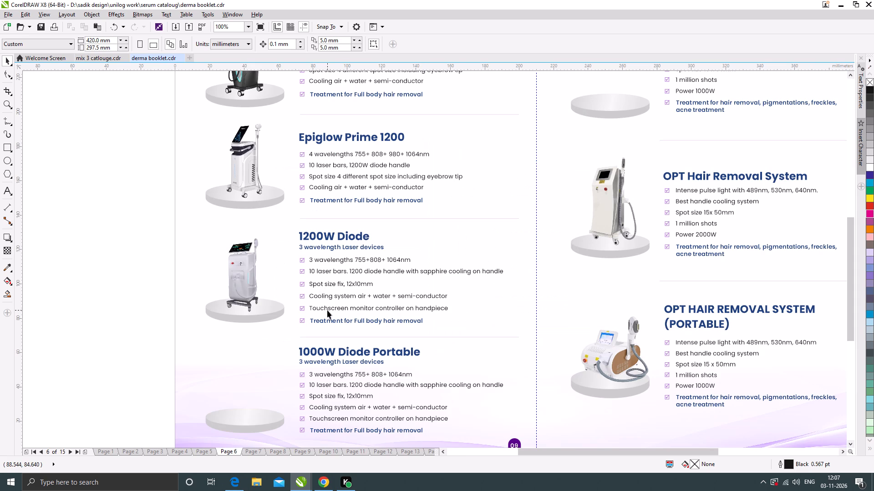
pyautogui.scroll(1, 331, 248)
pyautogui.click(331, 248)
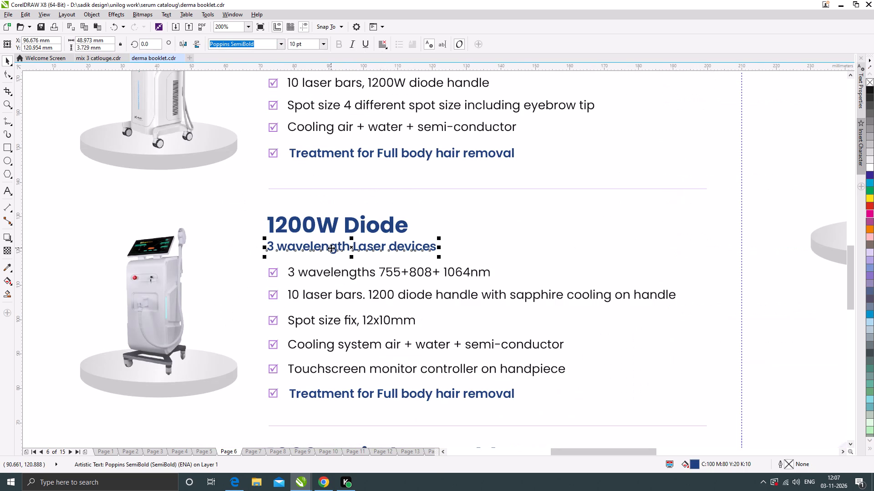
pyautogui.press('Delete')
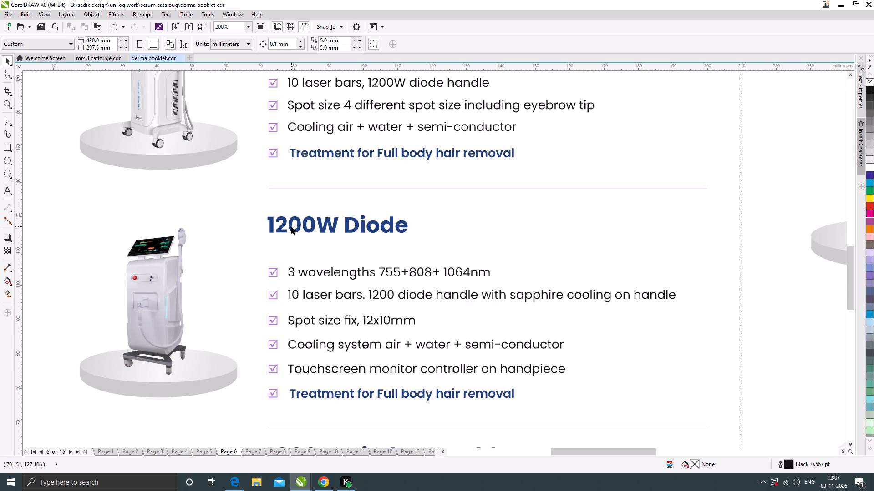
pyautogui.scroll(-1, 323, 238)
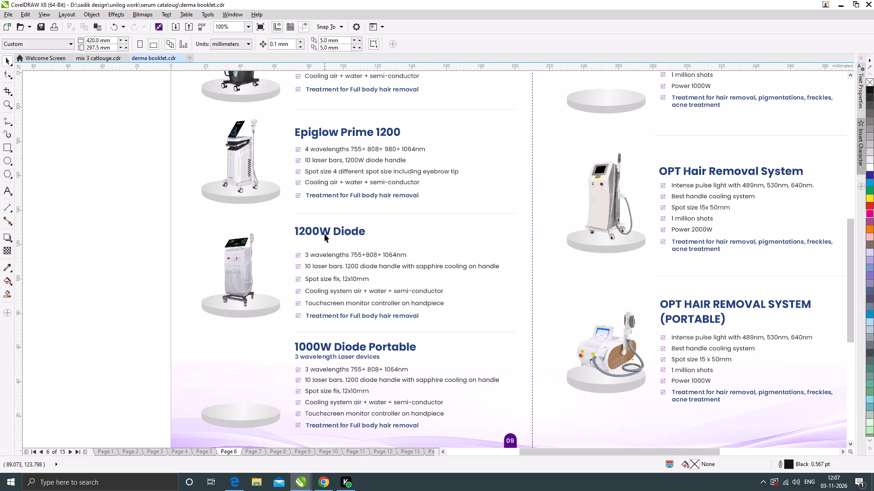
pyautogui.scroll(-1, 325, 234)
pyautogui.scroll(1, 335, 300)
pyautogui.click(325, 290)
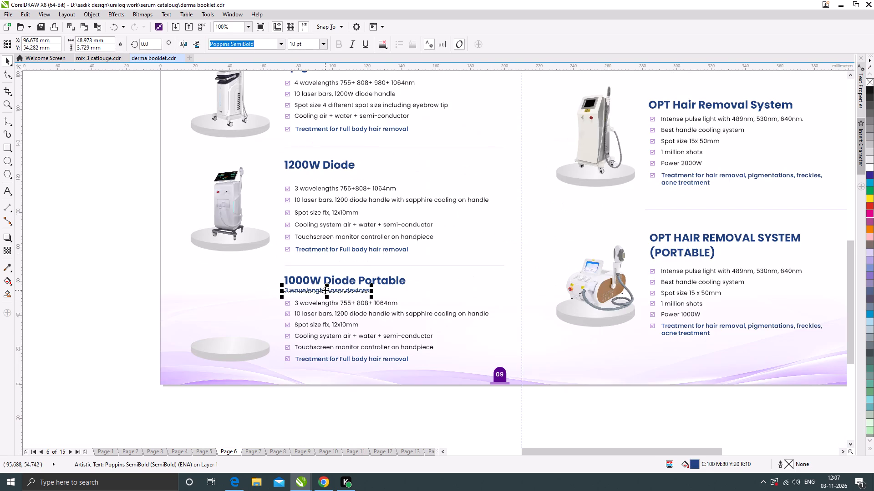
pyautogui.press('Delete')
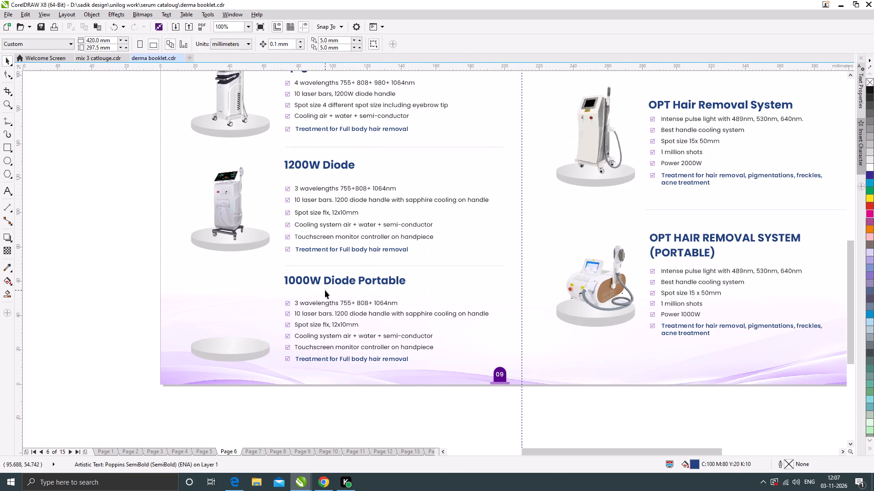
pyautogui.click(97, 210)
# Put a magenta marker bar just below the 1200W Diode heading and a copy of it below the 1000W Diode Portable heading.
pyautogui.scroll(-1, 380, 246)
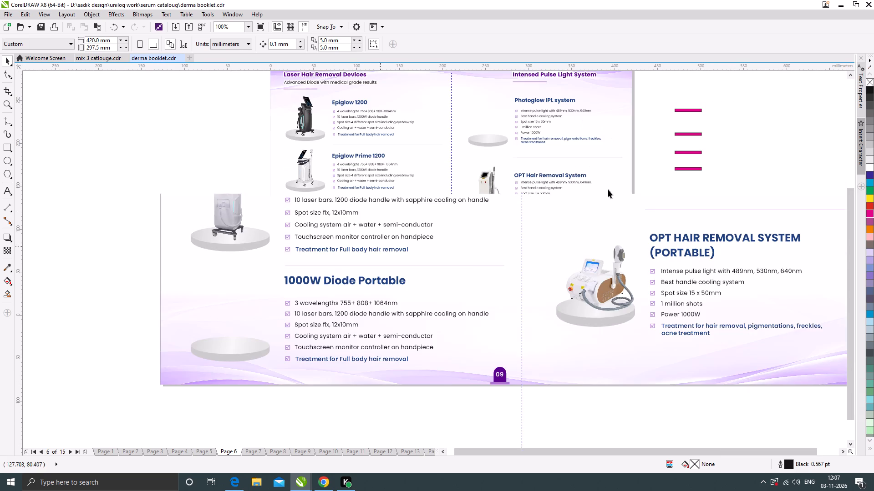
pyautogui.moveTo(688, 170); pyautogui.dragTo(377, 206)
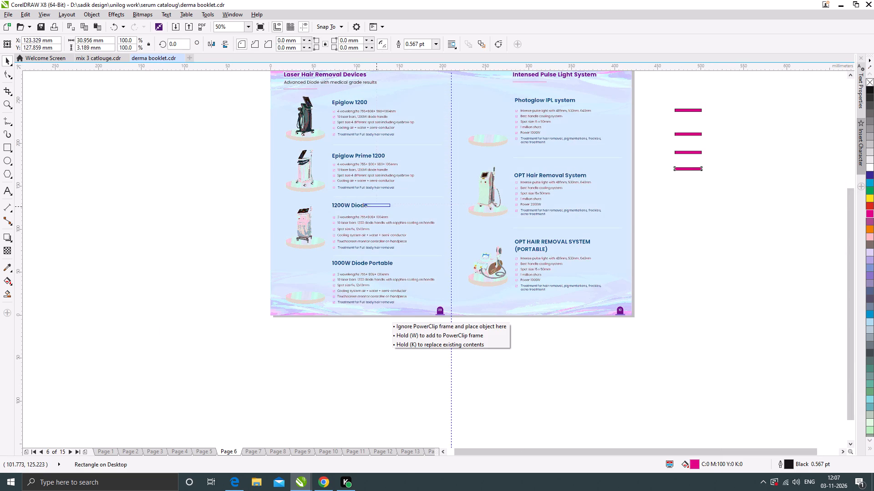
pyautogui.moveTo(377, 206); pyautogui.dragTo(377, 212)
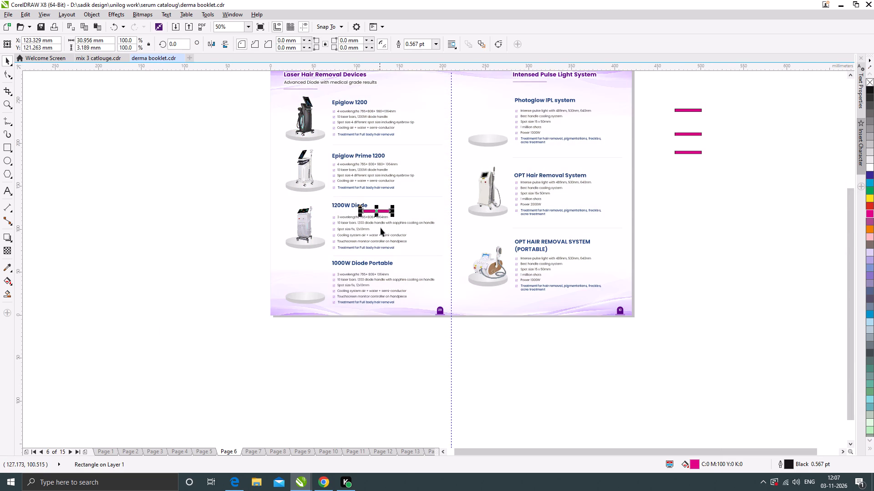
pyautogui.scroll(1, 380, 227)
pyautogui.moveTo(387, 197); pyautogui.dragTo(438, 318)
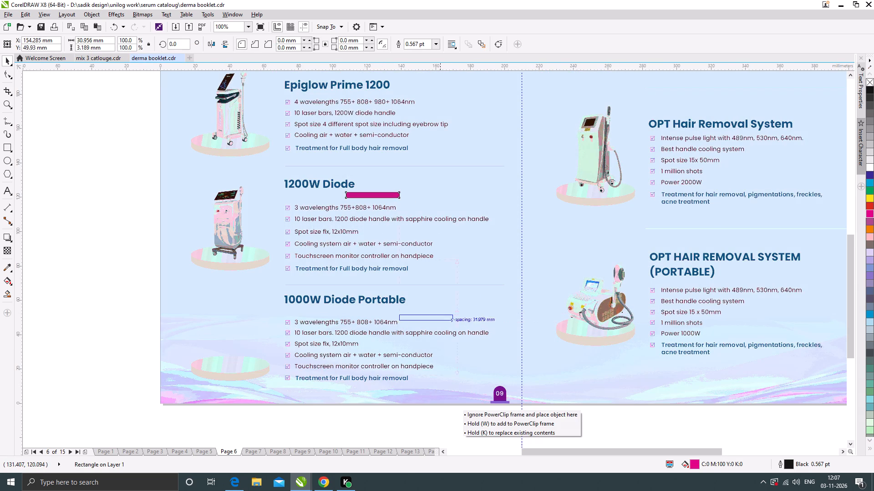
pyautogui.moveTo(438, 318); pyautogui.dragTo(438, 316)
pyautogui.rightClick(438, 316)
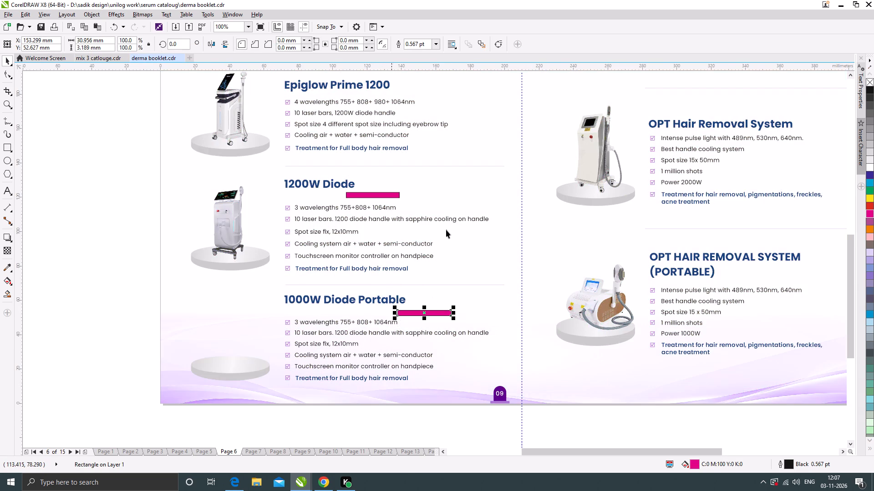
# Fill the marker bars below 1000W Diode Portable and 1200W Diode with green (C:100 M:0 Y:100 K:0).
pyautogui.scroll(-1, 272, 210)
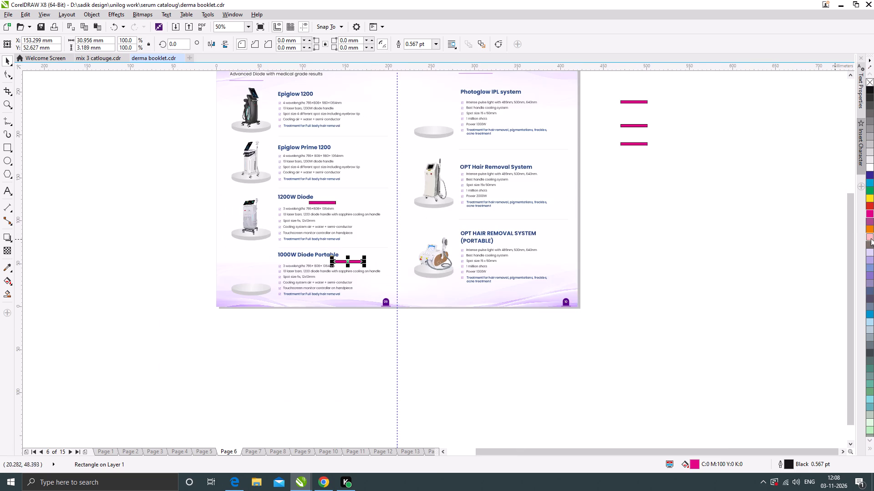
pyautogui.click(871, 191)
pyautogui.click(332, 202)
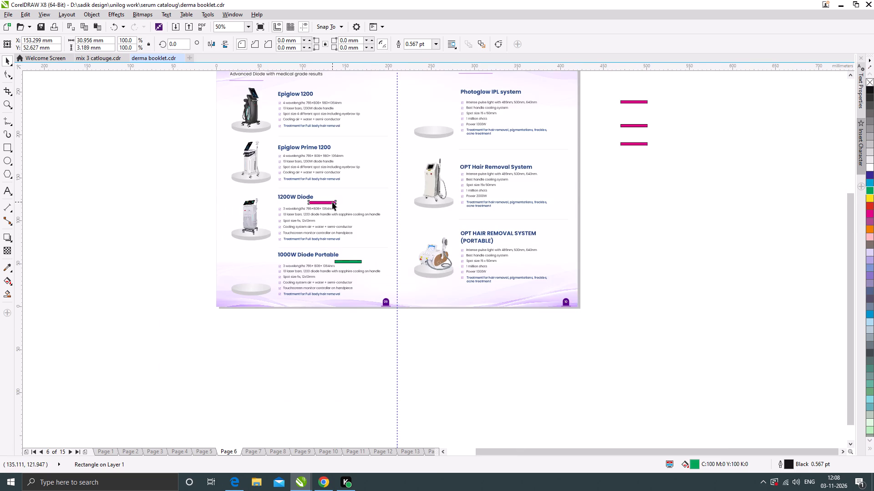
pyautogui.click(868, 189)
pyautogui.scroll(-1, 212, 286)
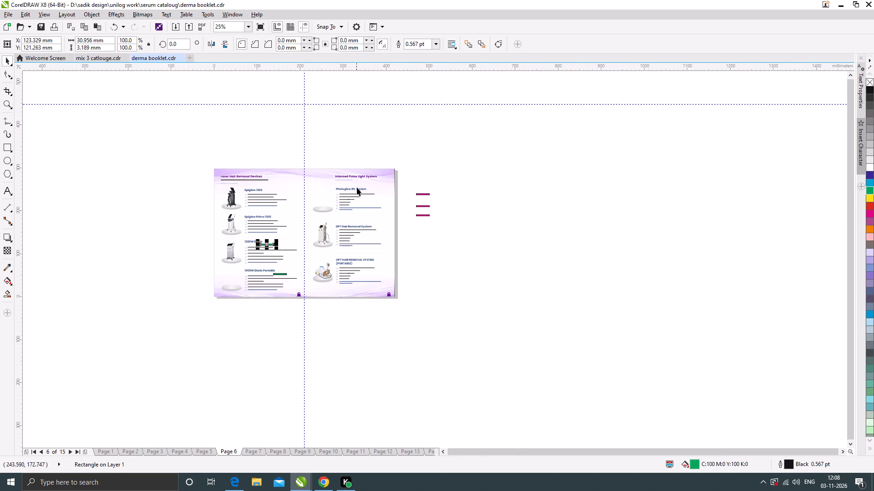
pyautogui.scroll(1, 357, 187)
pyautogui.click(462, 289)
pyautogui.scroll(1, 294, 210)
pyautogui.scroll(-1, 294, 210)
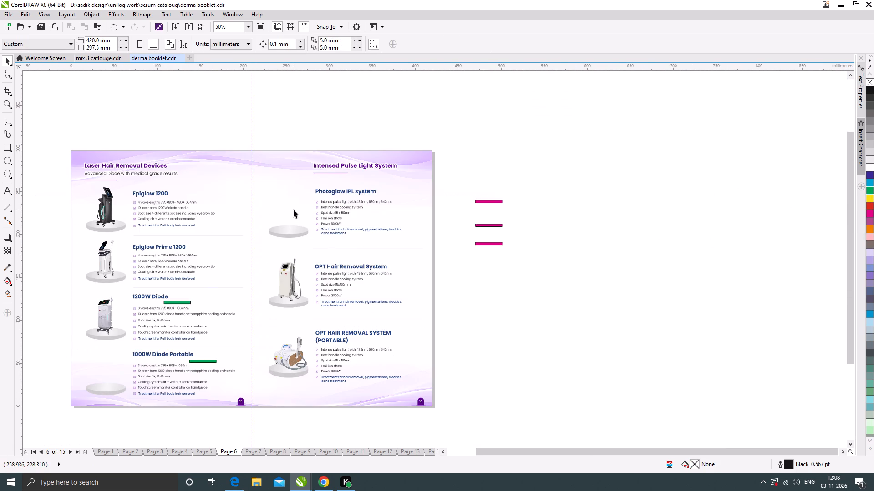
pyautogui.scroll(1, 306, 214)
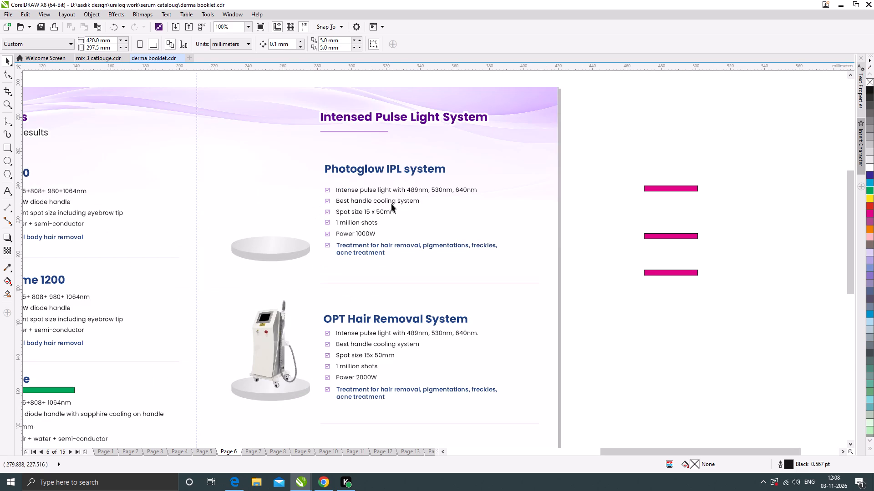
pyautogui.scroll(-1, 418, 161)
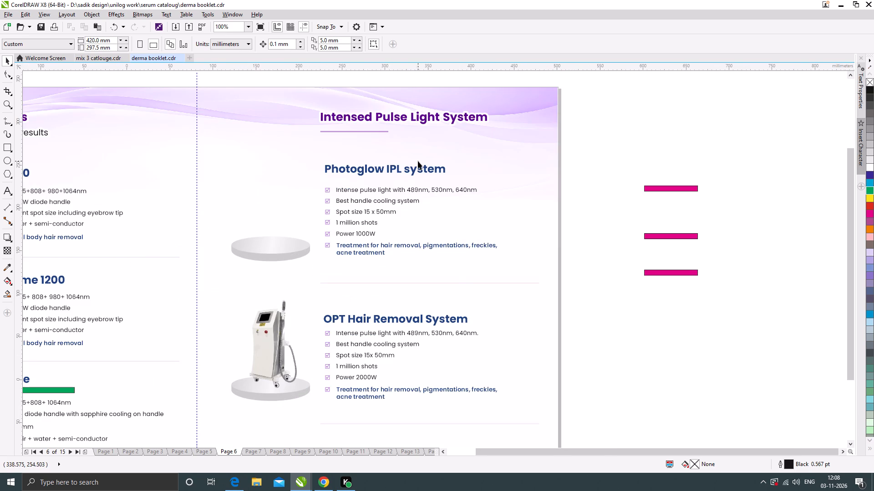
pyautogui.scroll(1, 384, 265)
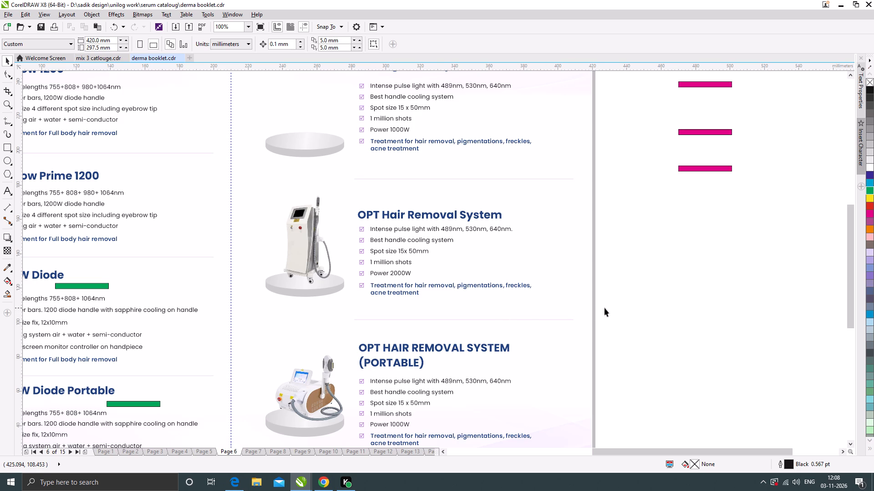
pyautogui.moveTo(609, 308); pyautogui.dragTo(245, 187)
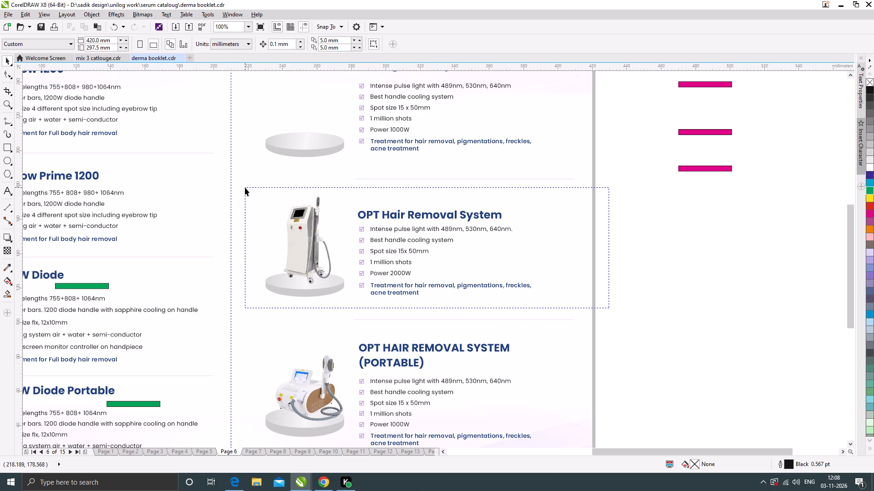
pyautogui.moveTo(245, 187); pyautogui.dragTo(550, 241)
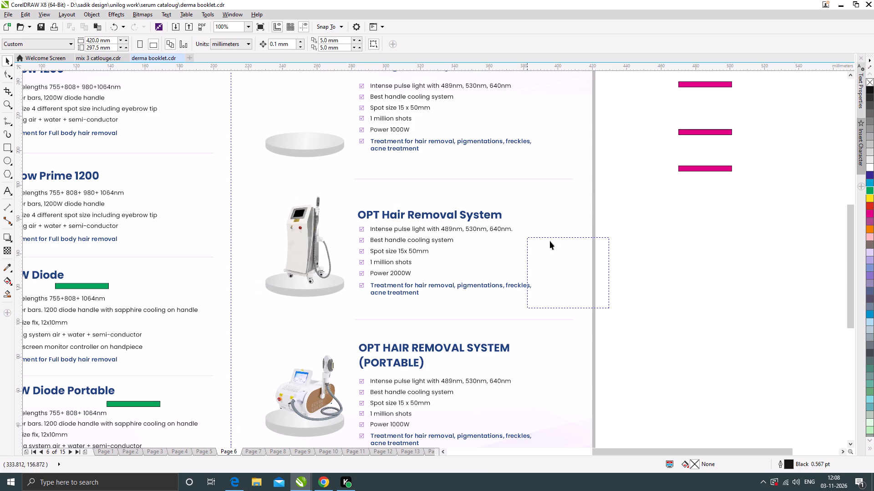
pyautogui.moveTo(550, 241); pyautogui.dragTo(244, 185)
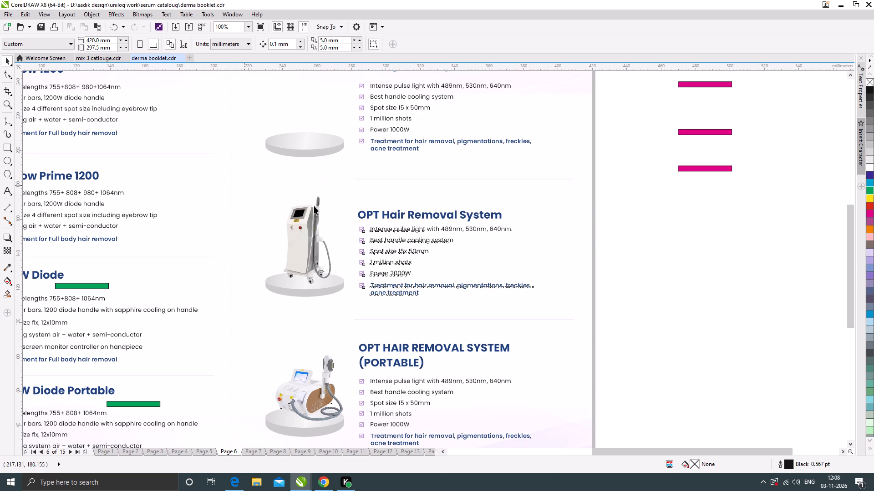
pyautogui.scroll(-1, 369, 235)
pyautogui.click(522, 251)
# Move the machine image from the OPT Hair Removal System podium onto the empty Photoglow IPL system podium.
pyautogui.scroll(1, 356, 162)
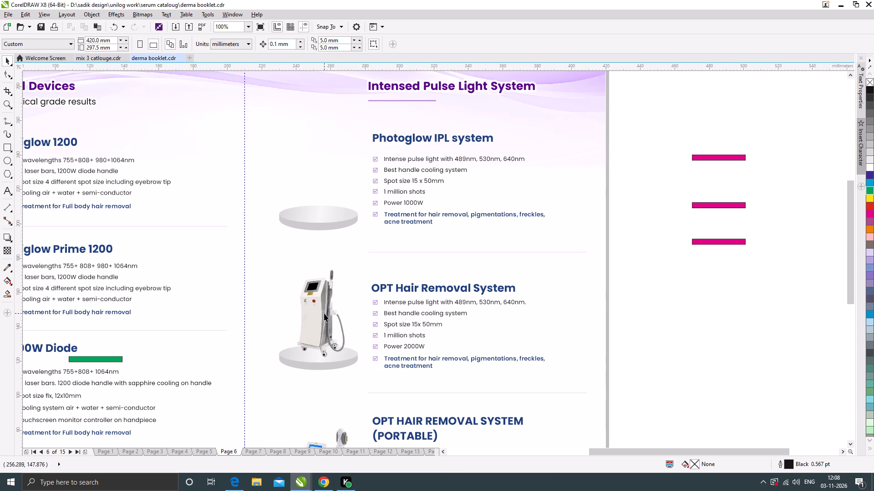
pyautogui.moveTo(324, 313); pyautogui.dragTo(322, 163)
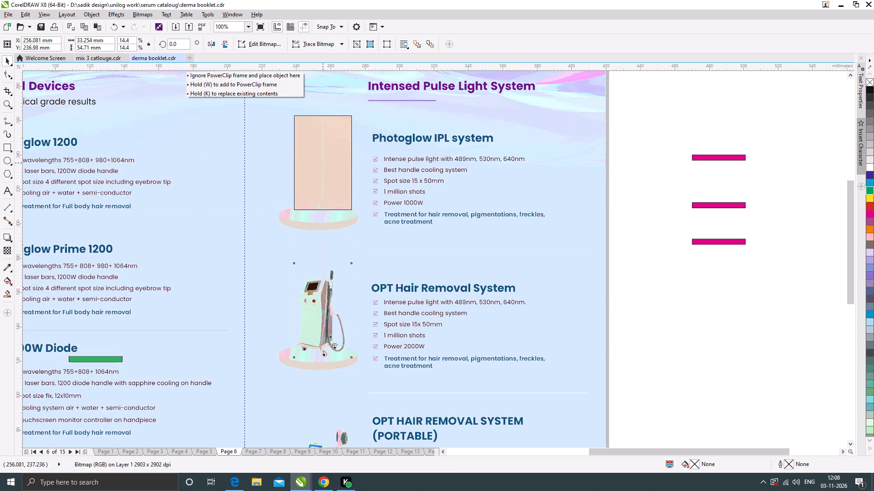
pyautogui.moveTo(322, 163); pyautogui.dragTo(320, 168)
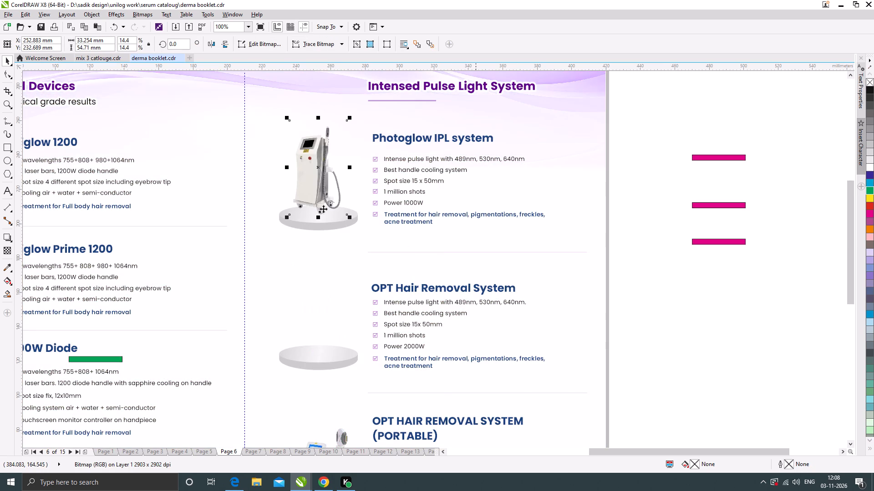
pyautogui.scroll(1, 303, 179)
pyautogui.moveTo(321, 183); pyautogui.dragTo(327, 193)
pyautogui.scroll(-1, 330, 178)
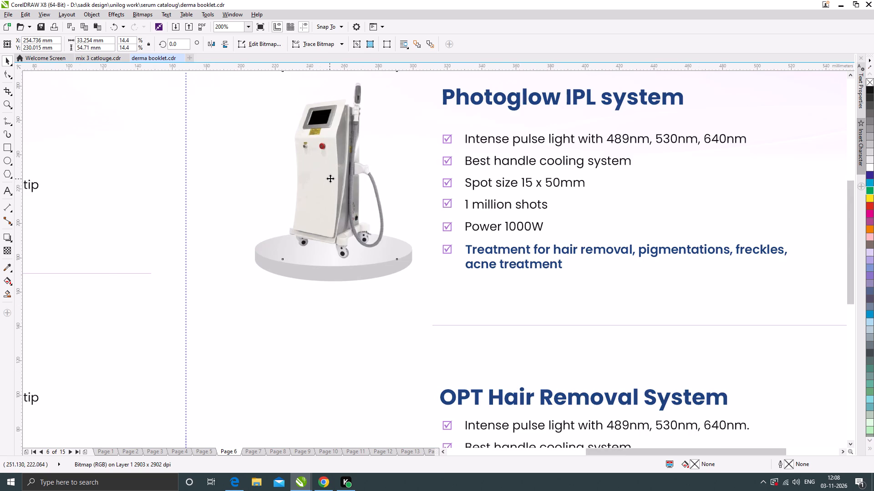
pyautogui.scroll(-1, 357, 160)
pyautogui.click(522, 244)
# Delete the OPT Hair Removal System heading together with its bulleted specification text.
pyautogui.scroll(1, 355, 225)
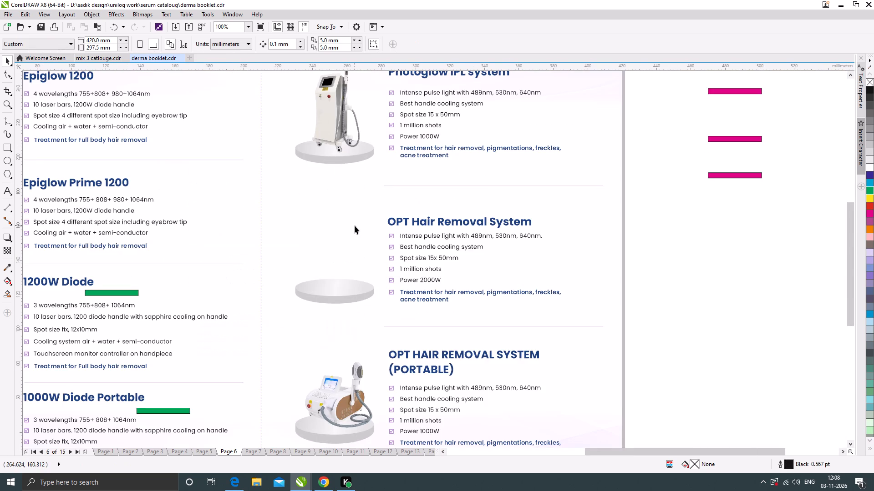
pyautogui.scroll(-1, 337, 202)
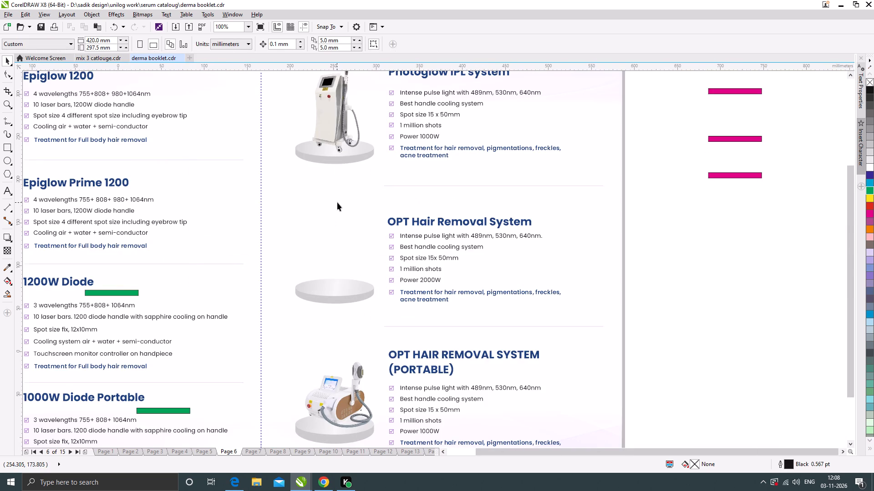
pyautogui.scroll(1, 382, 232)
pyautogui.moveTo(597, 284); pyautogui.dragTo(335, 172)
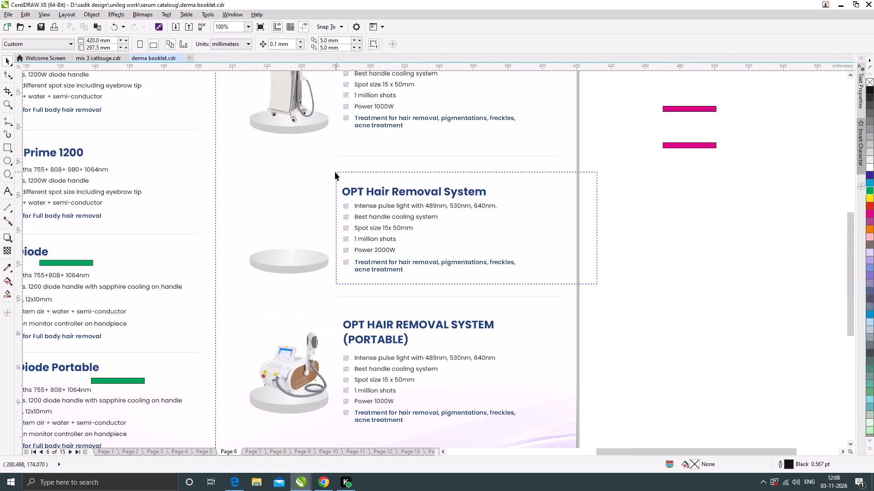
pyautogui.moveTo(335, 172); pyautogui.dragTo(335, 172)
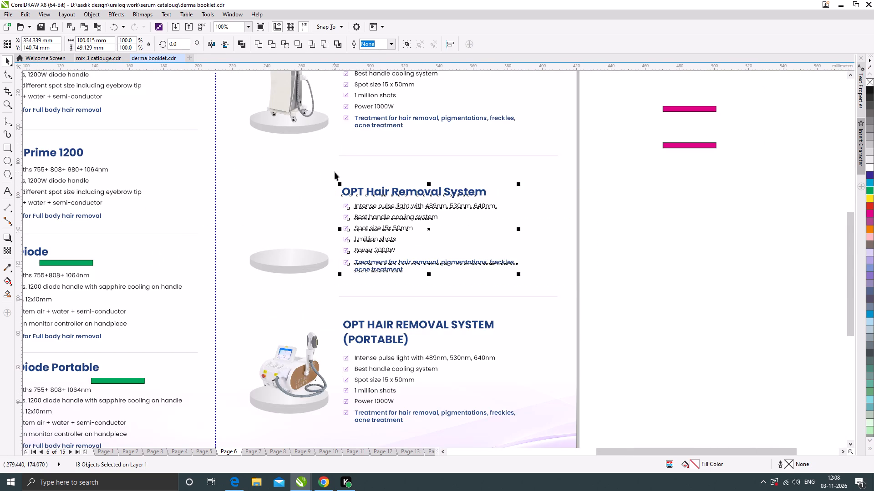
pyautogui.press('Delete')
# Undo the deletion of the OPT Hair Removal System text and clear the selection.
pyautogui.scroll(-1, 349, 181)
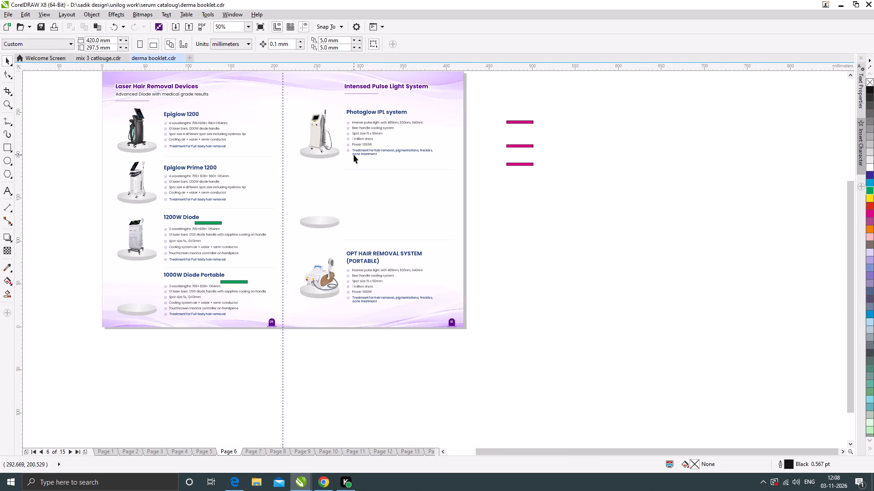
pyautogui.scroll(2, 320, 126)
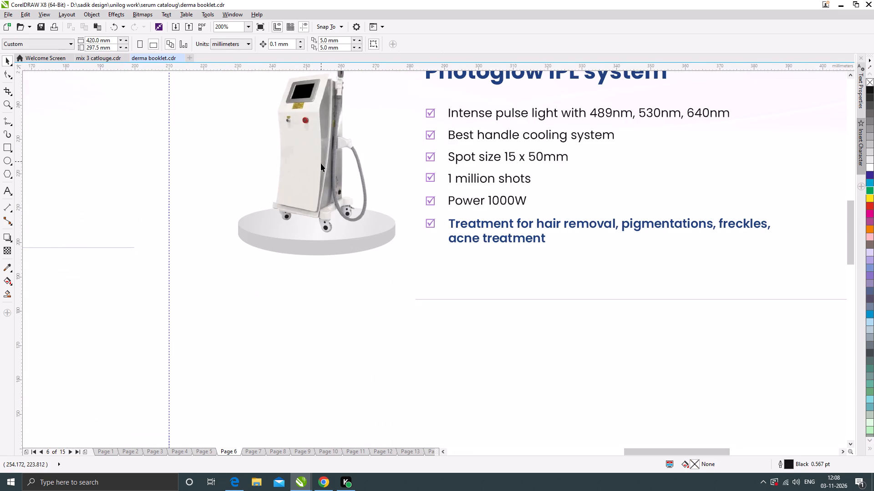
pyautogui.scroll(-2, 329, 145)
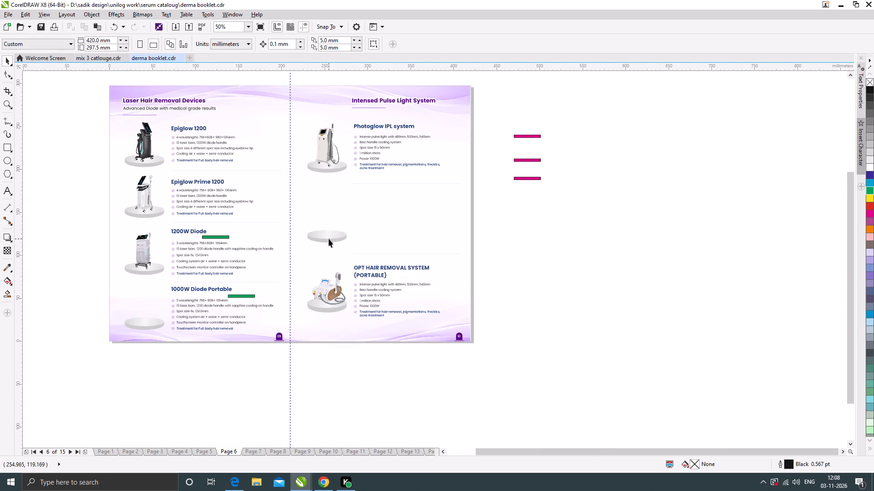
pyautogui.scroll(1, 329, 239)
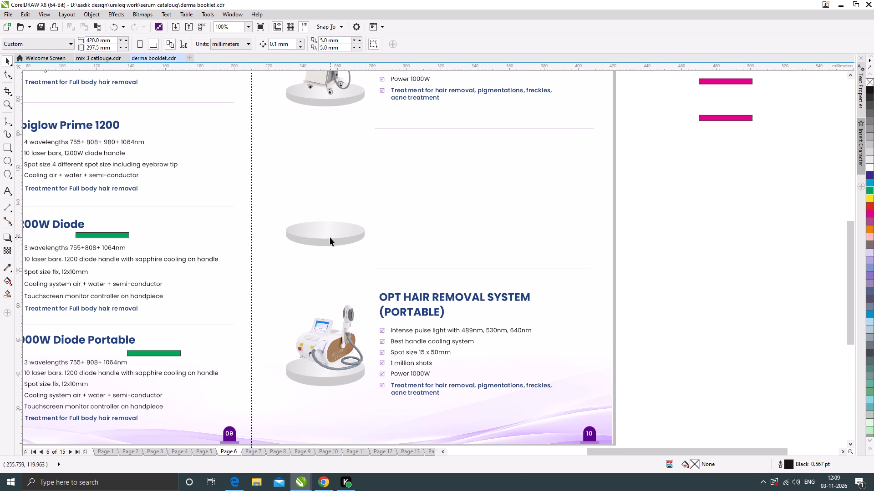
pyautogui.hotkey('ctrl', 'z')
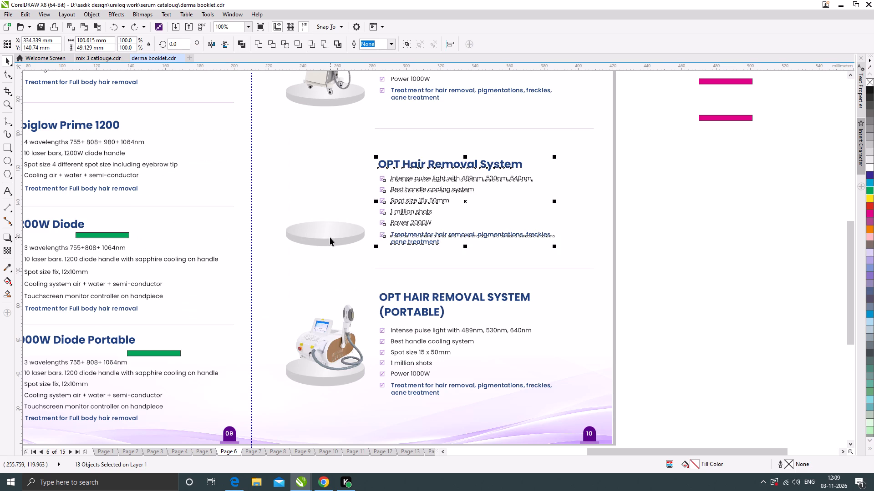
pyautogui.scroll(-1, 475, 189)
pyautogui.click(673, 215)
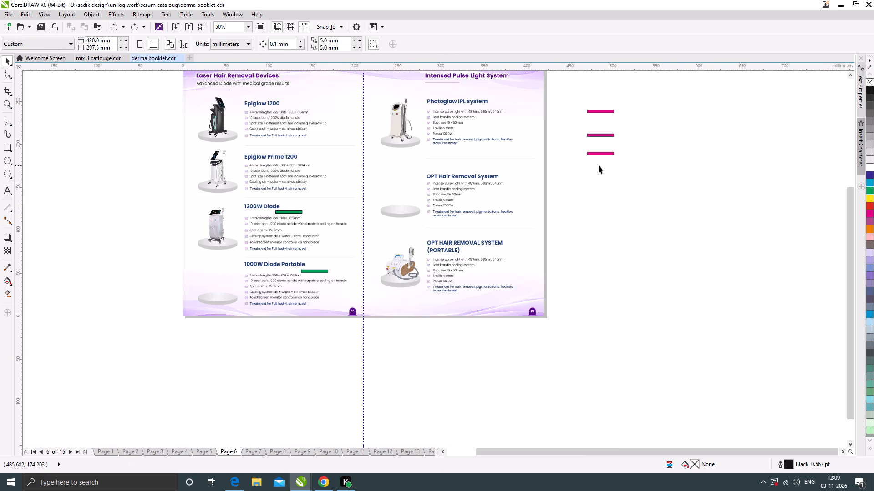
# Review the product entries on Page 6, especially those under Intensed Pulse Light System.
pyautogui.scroll(1, 464, 189)
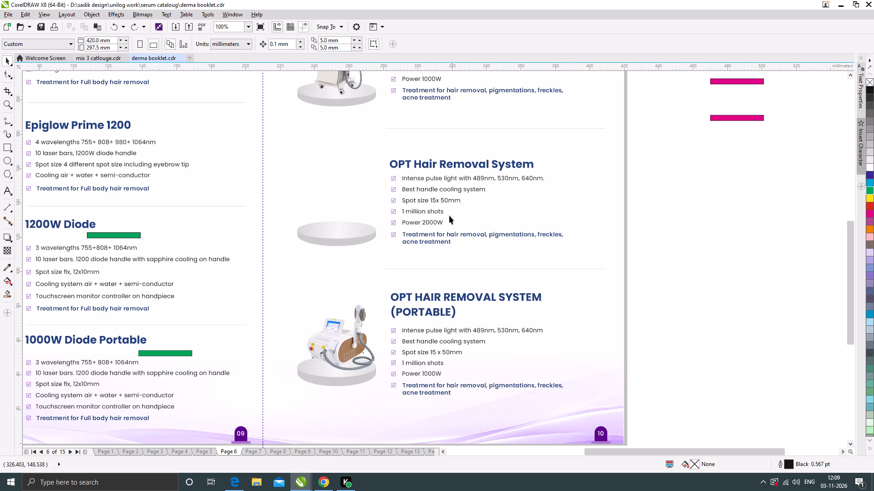
pyautogui.scroll(-1, 410, 211)
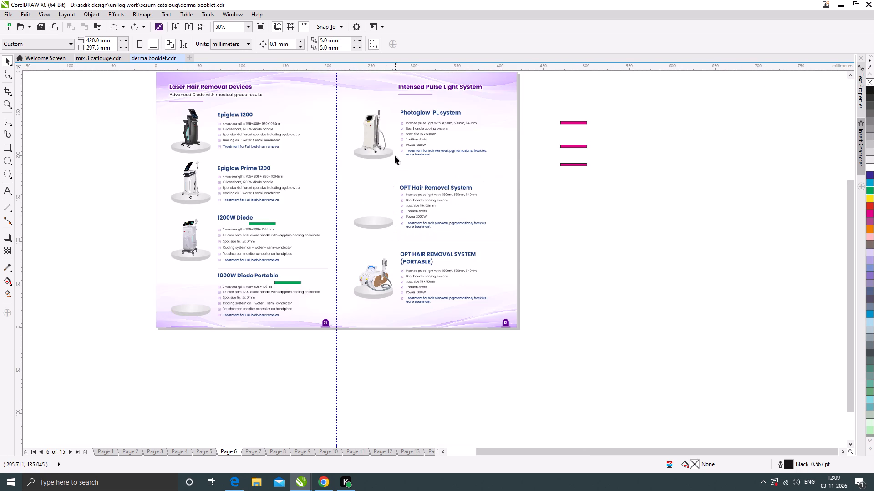
pyautogui.scroll(1, 423, 204)
pyautogui.scroll(-1, 404, 174)
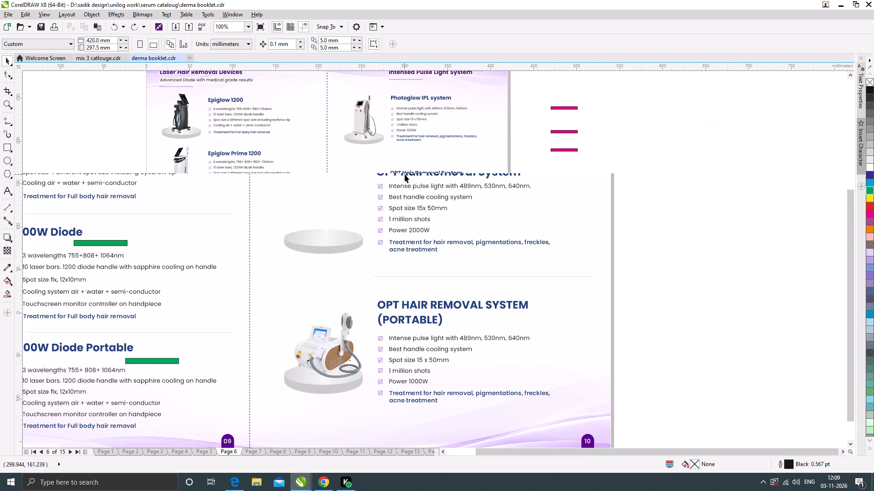
pyautogui.click(575, 208)
pyautogui.click(575, 208)
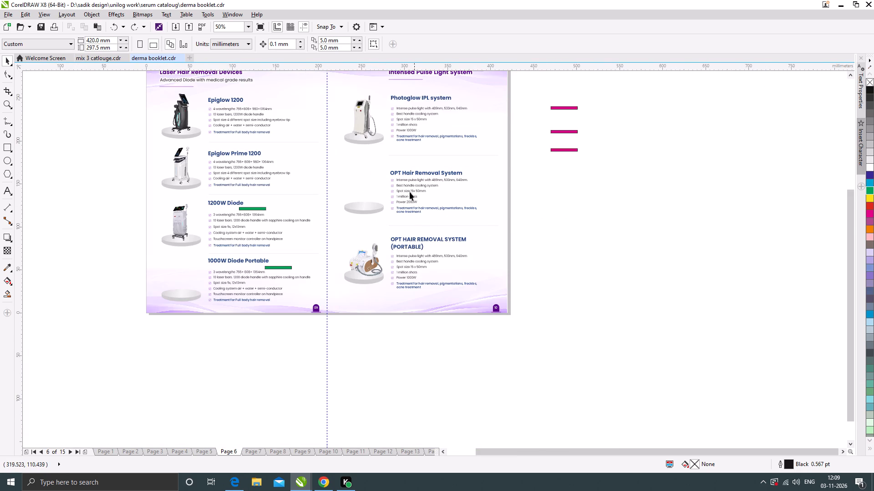
pyautogui.scroll(1, 406, 178)
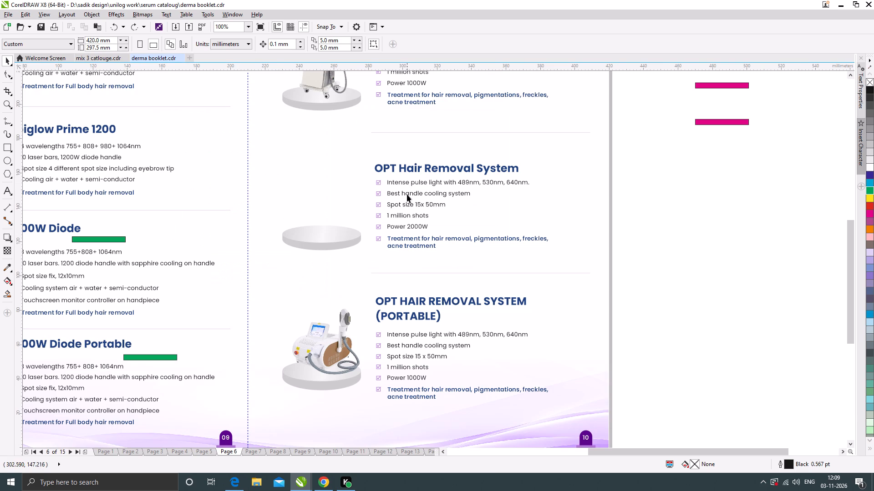
pyautogui.scroll(-1, 407, 194)
pyautogui.click(577, 250)
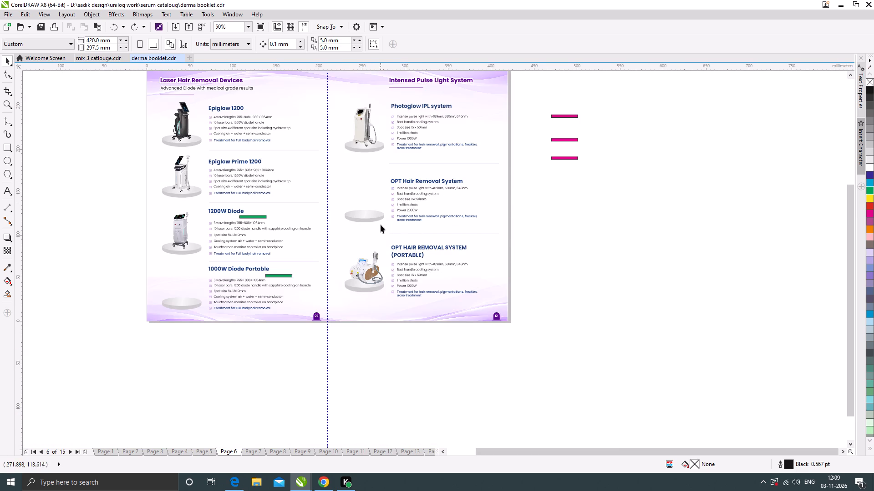
pyautogui.scroll(-1, 406, 196)
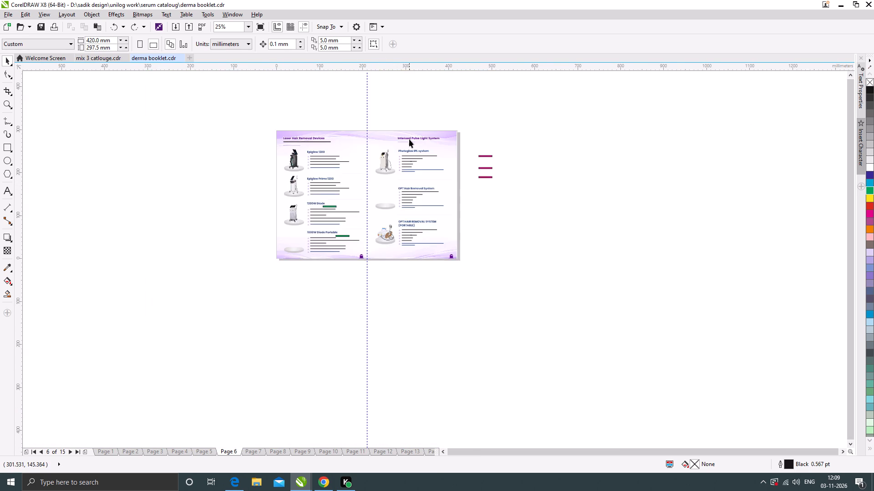
pyautogui.scroll(1, 409, 135)
pyautogui.click(375, 104)
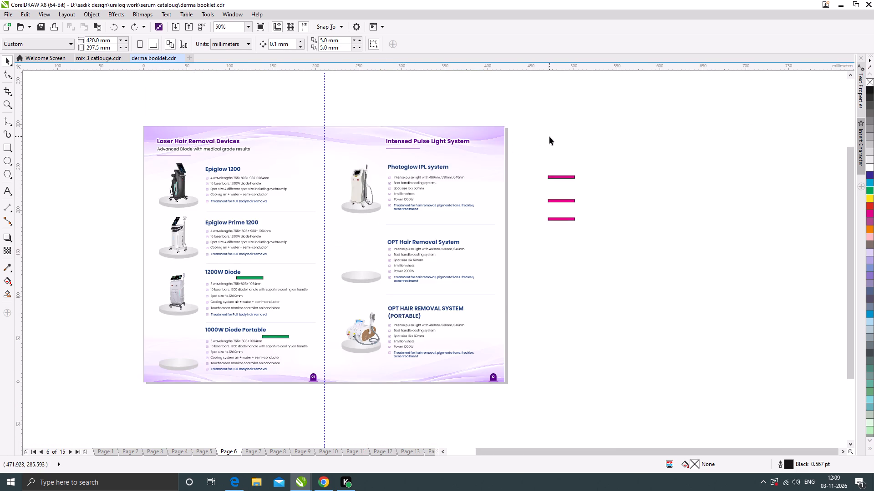
pyautogui.click(550, 136)
pyautogui.moveTo(523, 159); pyautogui.dragTo(570, 136)
# Go to Page 7 and add a copy of the lowest magenta marker bar beneath the stack beside the spread.
pyautogui.press('pagedown')
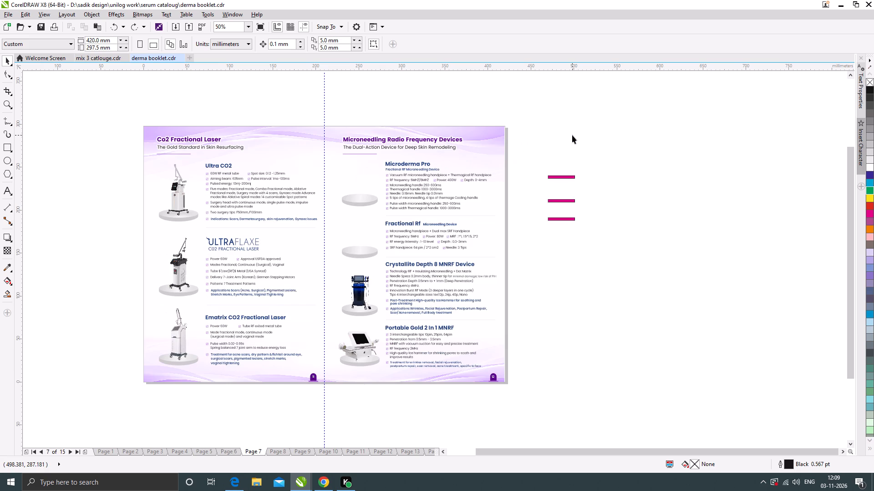
pyautogui.click(267, 100)
pyautogui.moveTo(567, 220); pyautogui.dragTo(569, 238)
pyautogui.rightClick(569, 237)
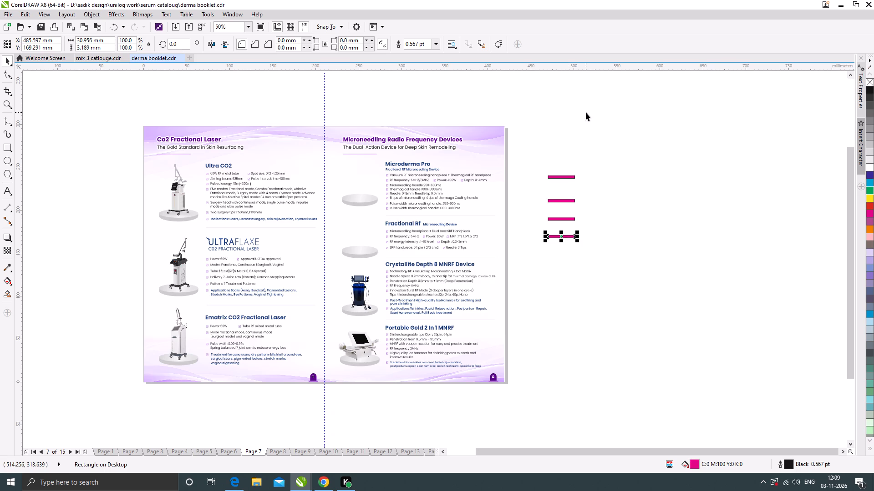
pyautogui.click(107, 202)
# Move the topmost magenta marker bar onto the Co2 Fractional Laser page, just below the Ultra CO2 Indications line.
pyautogui.scroll(1, 213, 197)
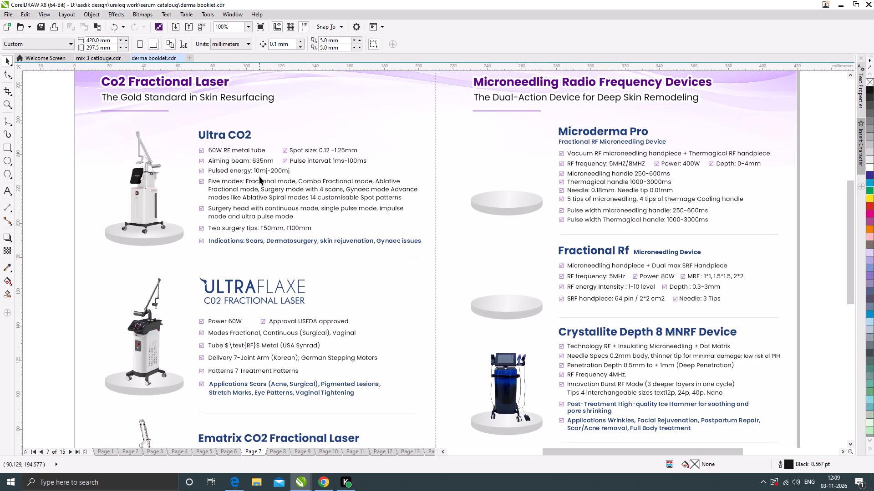
pyautogui.scroll(-1, 261, 174)
pyautogui.moveTo(580, 165); pyautogui.dragTo(289, 196)
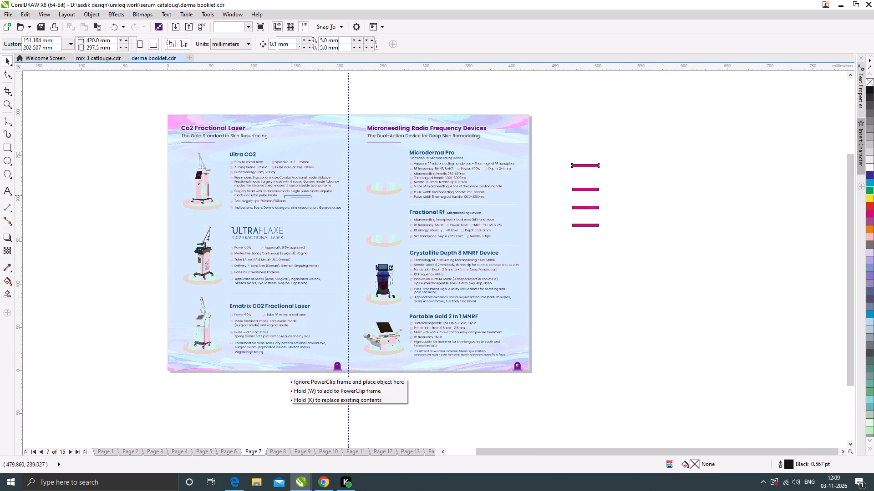
pyautogui.moveTo(289, 196); pyautogui.dragTo(266, 211)
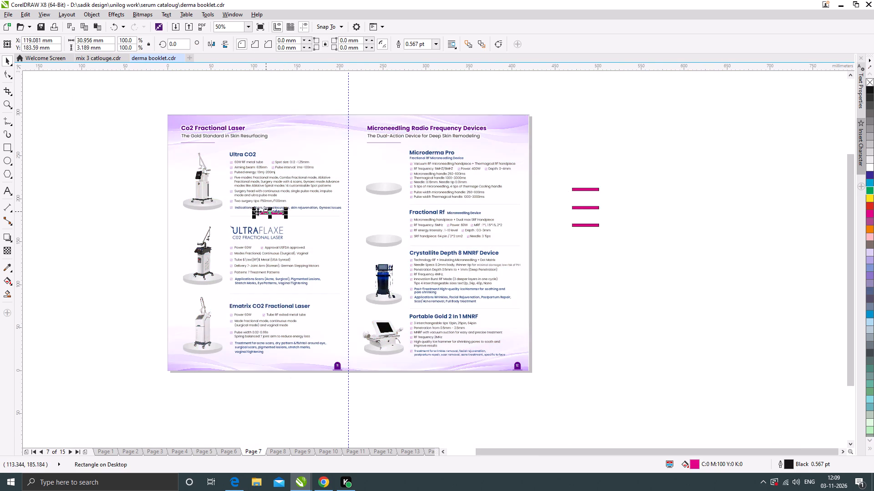
# Delete the device image standing on the pedestal beside the Ultra CO2 entry, leaving the pedestal in place.
pyautogui.scroll(1, 212, 196)
pyautogui.click(198, 182)
pyautogui.scroll(-1, 306, 173)
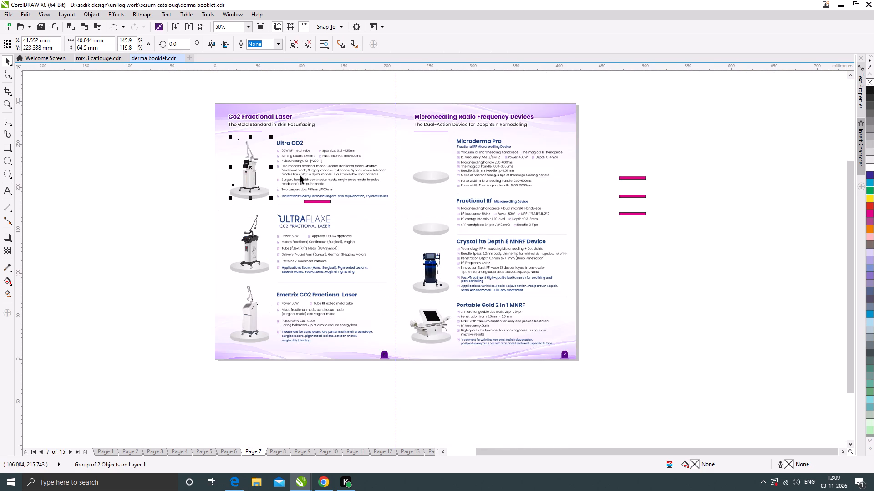
pyautogui.scroll(1, 246, 174)
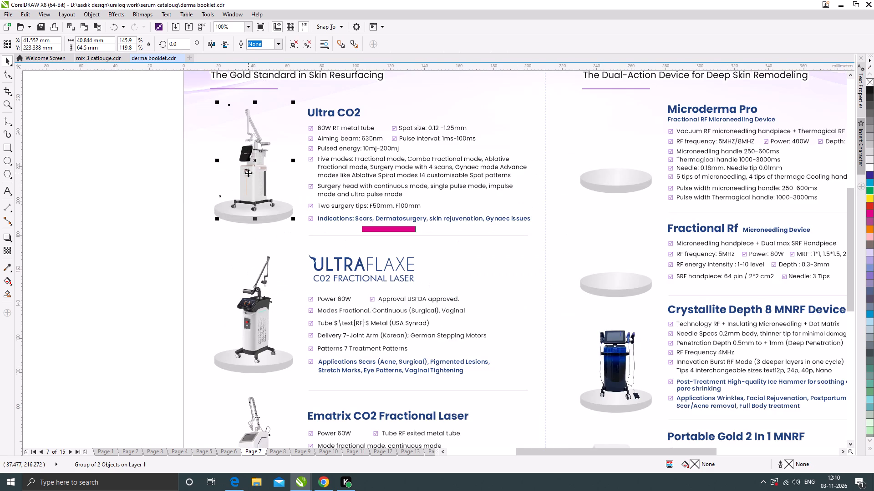
pyautogui.scroll(-1, 290, 145)
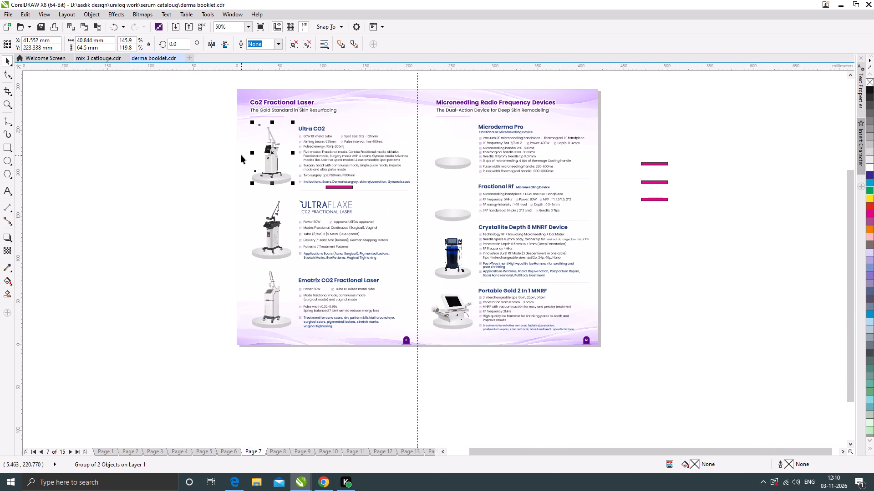
pyautogui.press('Delete')
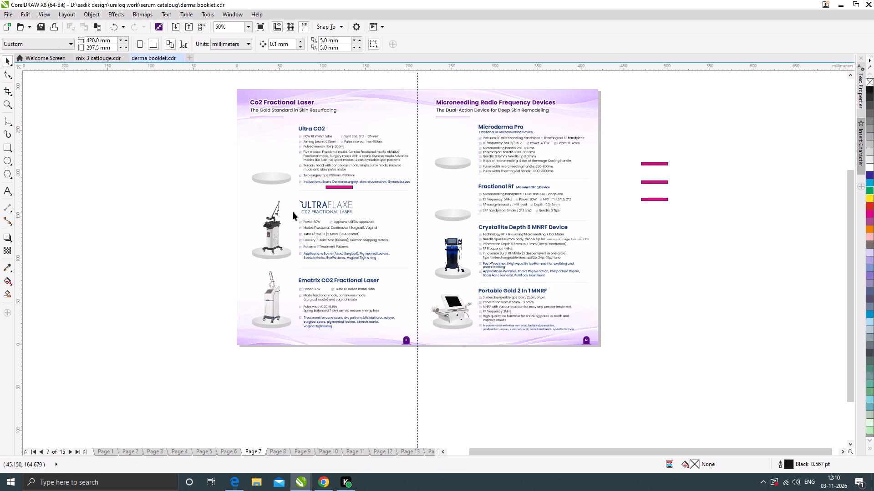
# Change "Rf" to uppercase "RF" in the Fractional Rf heading on the Microneedling Radio Frequency Devices page.
pyautogui.scroll(1, 342, 201)
pyautogui.scroll(-1, 340, 147)
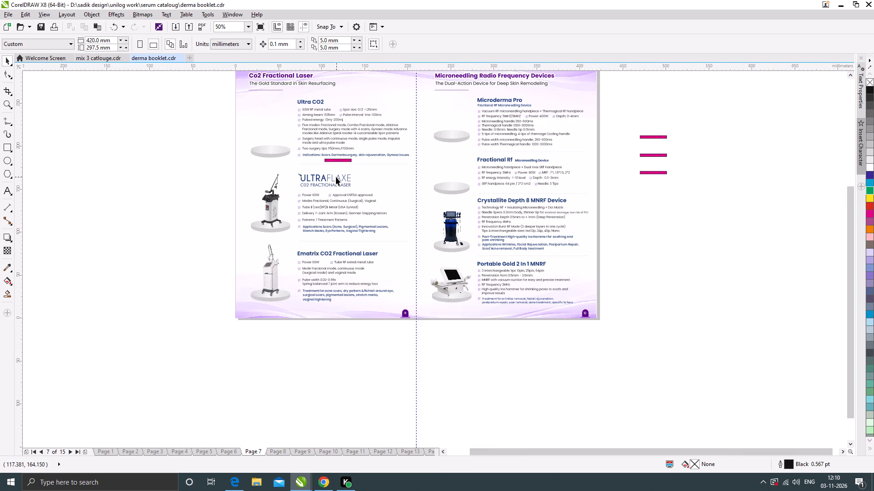
pyautogui.scroll(1, 335, 177)
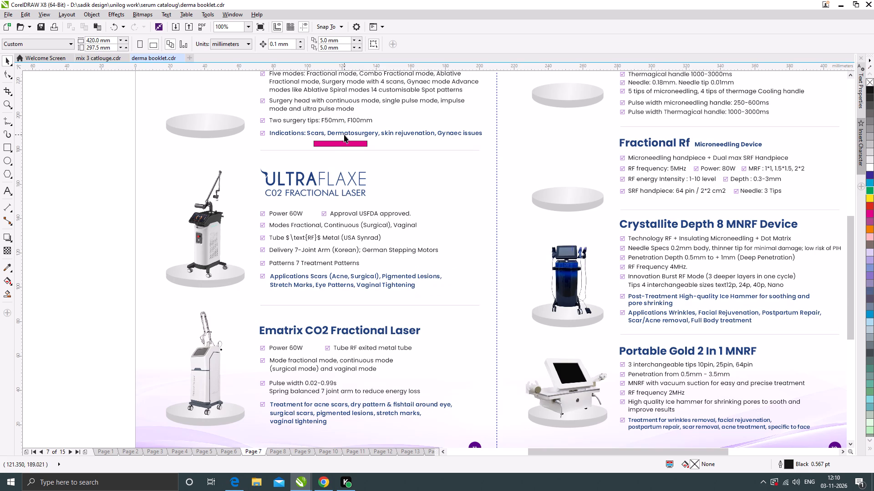
pyautogui.scroll(-1, 257, 222)
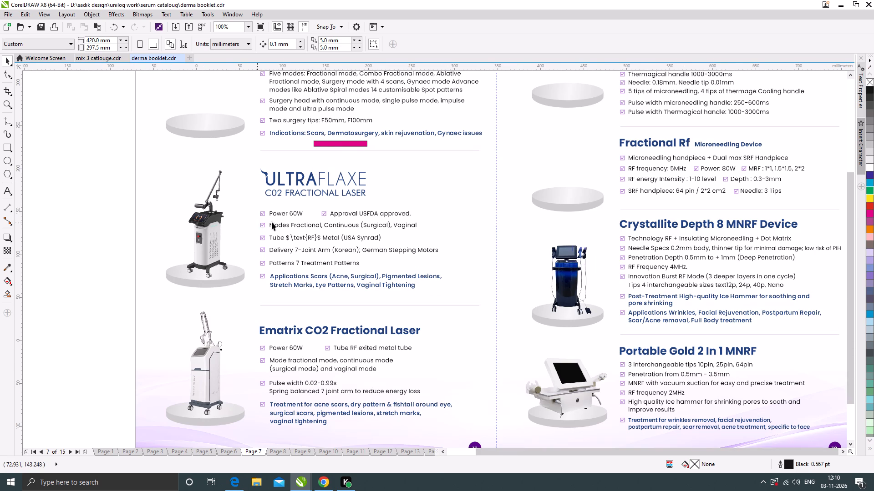
pyautogui.scroll(1, 509, 183)
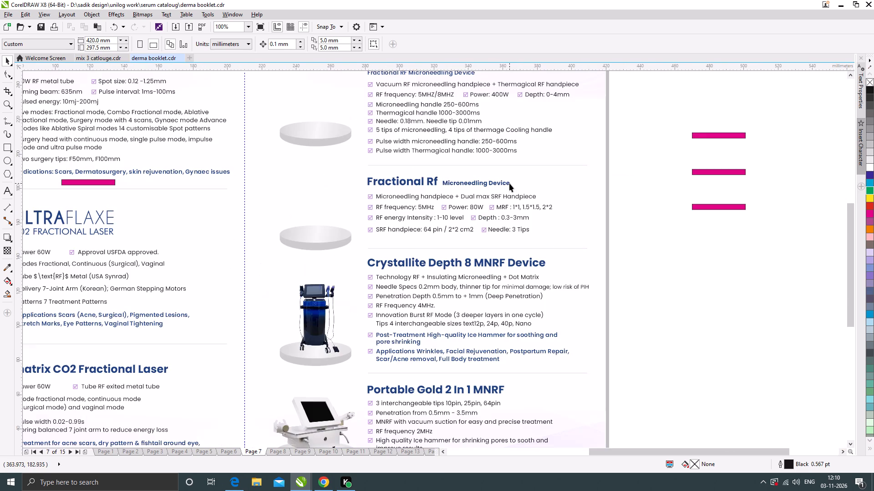
pyautogui.scroll(1, 432, 179)
pyautogui.doubleClick(439, 185)
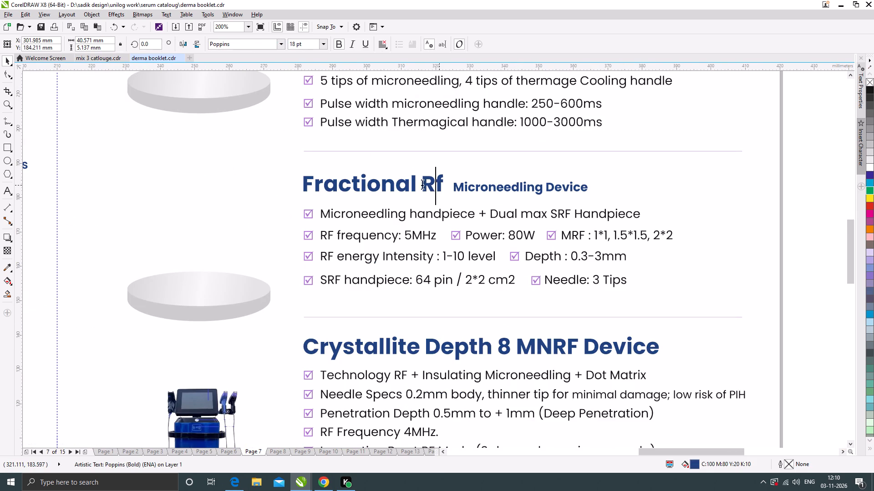
pyautogui.moveTo(422, 180); pyautogui.dragTo(449, 180)
pyautogui.rightClick(437, 180)
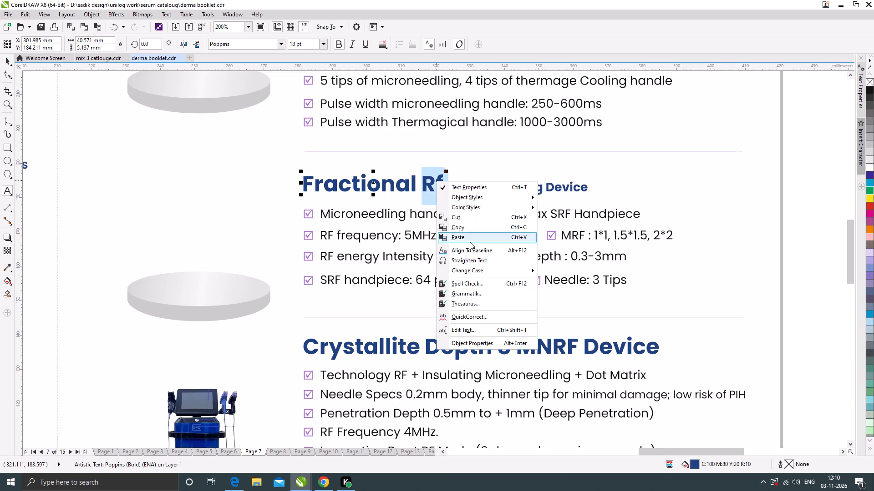
pyautogui.click(558, 291)
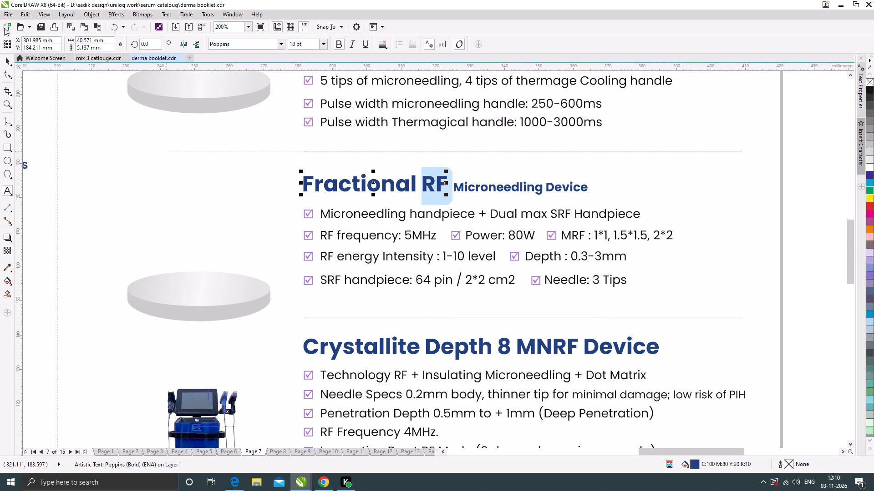
pyautogui.click(9, 61)
pyautogui.scroll(-1, 421, 186)
pyautogui.click(787, 280)
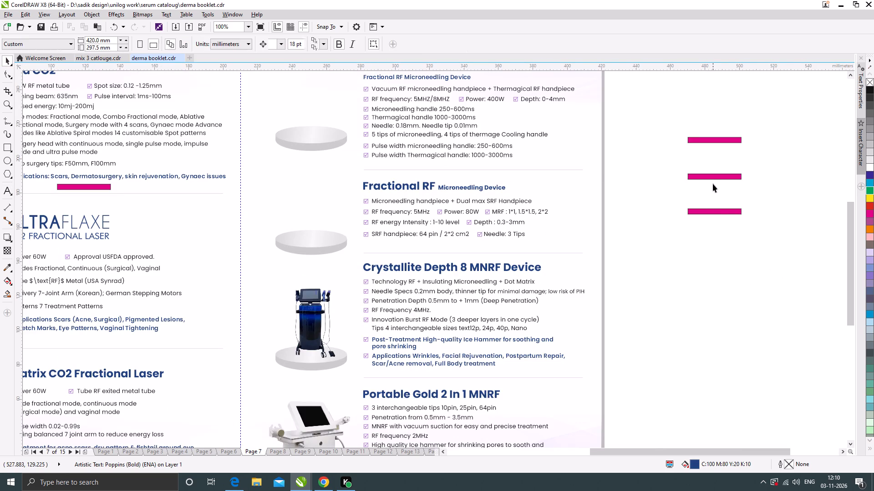
# Place a copy of the middle magenta marker bar just above the Fractional RF heading's "Microneedling Device" label and fill it green.
pyautogui.moveTo(712, 177); pyautogui.dragTo(503, 177)
pyautogui.rightClick(503, 177)
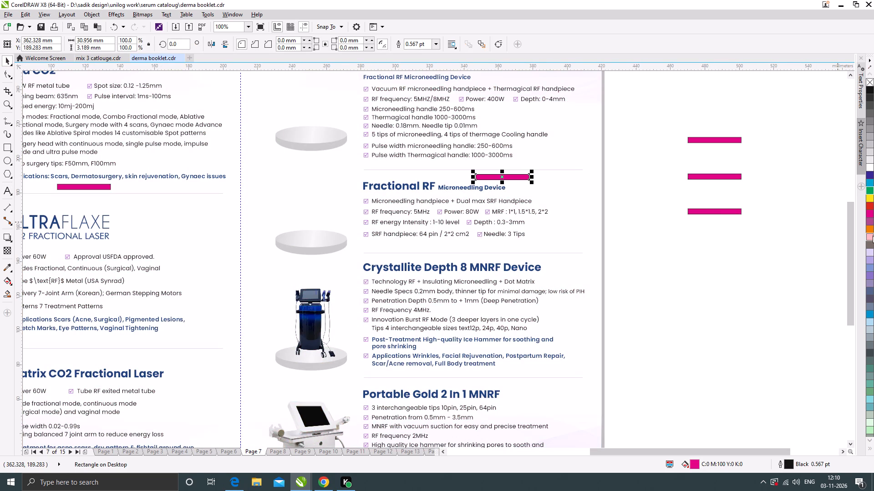
pyautogui.click(869, 189)
pyautogui.scroll(-1, 450, 208)
pyautogui.click(626, 262)
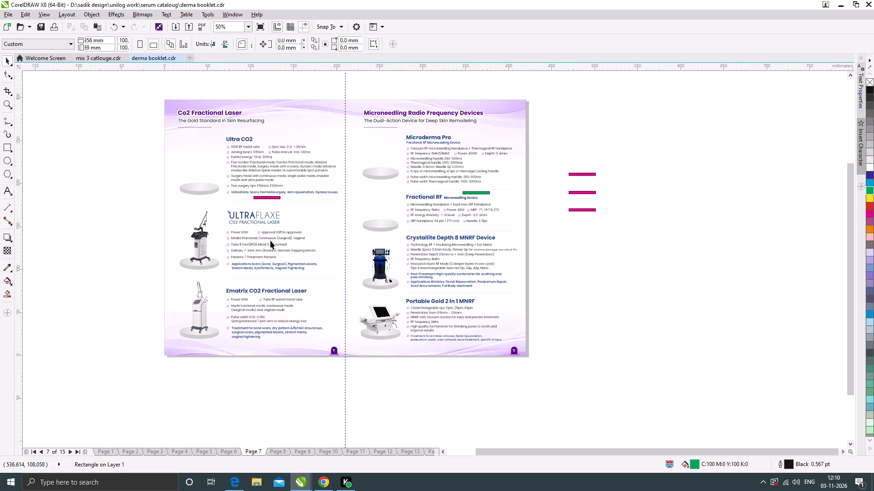
# Set the Post-Treatment and Applications texts of the Crystallite Depth 8 MNRF Device to the regular Poppins font.
pyautogui.scroll(1, 269, 201)
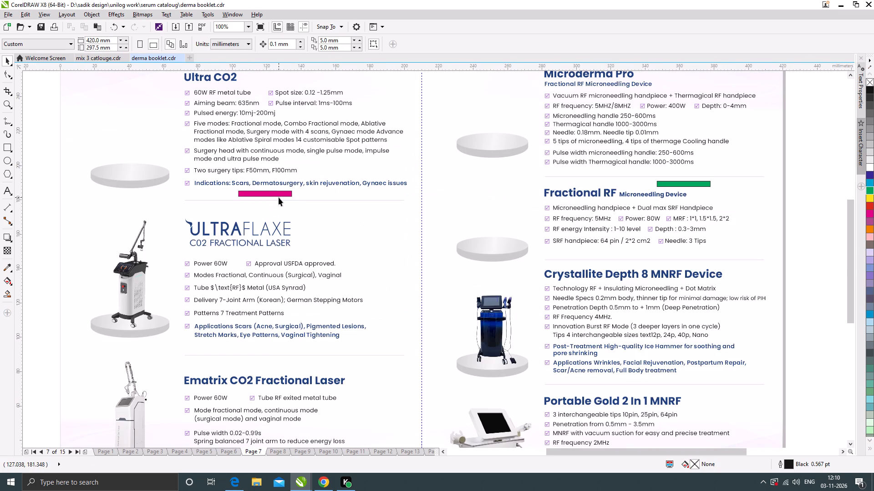
pyautogui.scroll(-1, 279, 197)
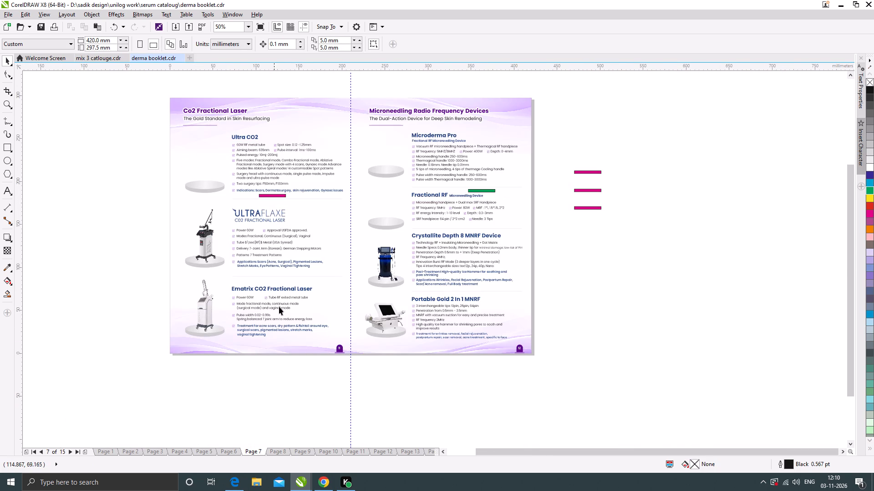
pyautogui.scroll(1, 468, 290)
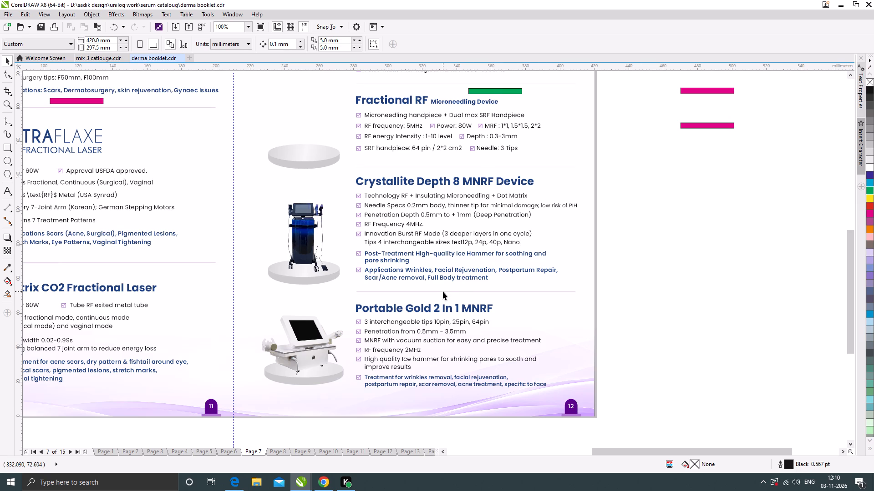
pyautogui.click(444, 279)
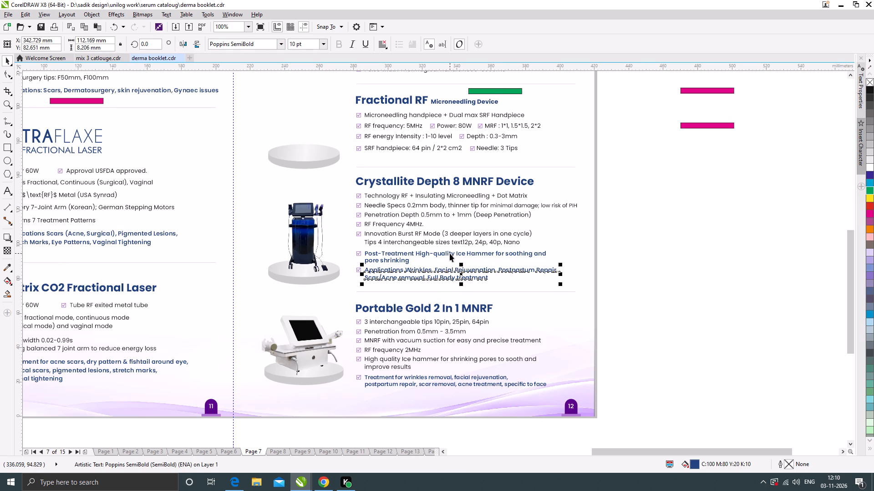
pyautogui.click(281, 44)
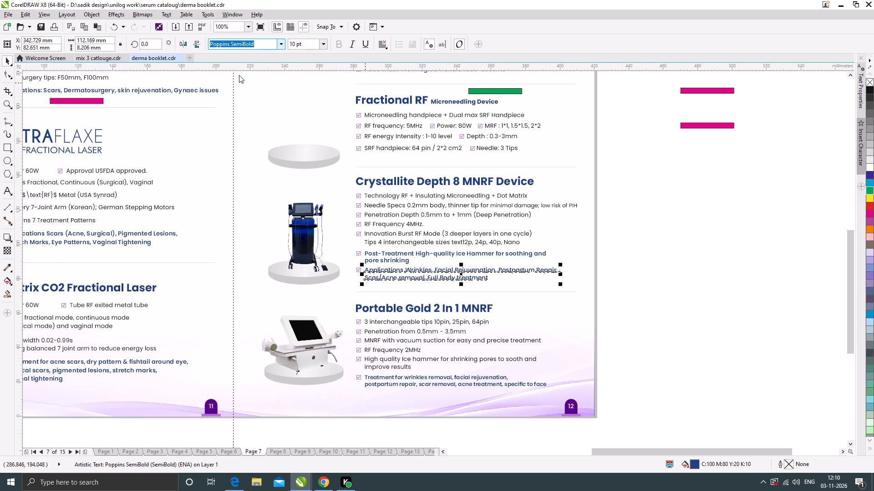
pyautogui.click(237, 72)
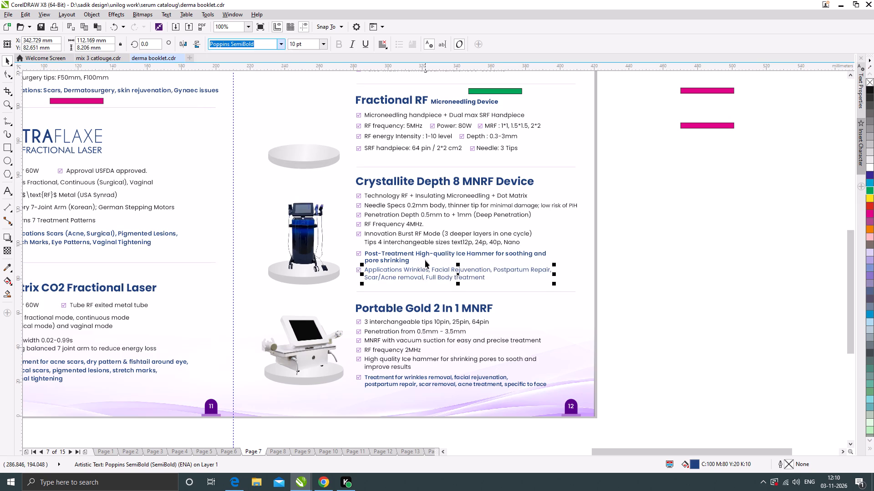
pyautogui.click(423, 254)
pyautogui.click(280, 45)
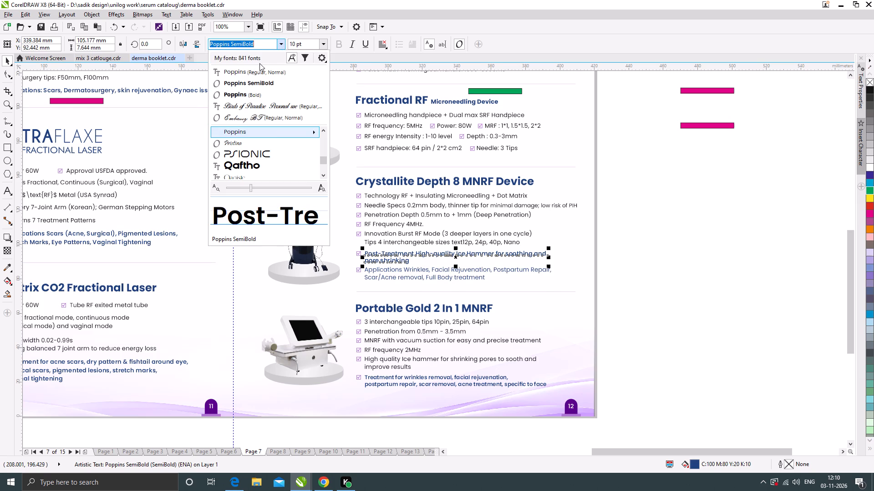
pyautogui.click(248, 71)
pyautogui.click(648, 290)
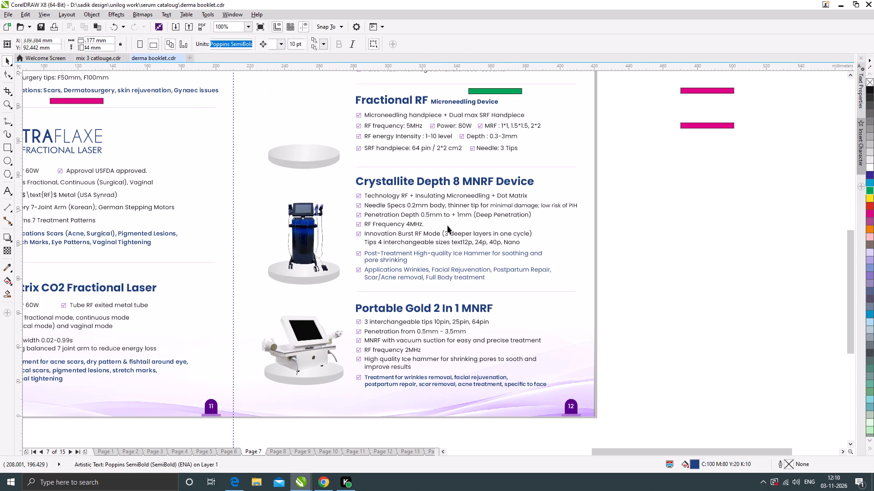
# Delete the word "Applications" from the start of the Crystallite Depth 8 MNRF Device's last bullet.
pyautogui.scroll(-1, 444, 225)
pyautogui.click(601, 270)
pyautogui.scroll(1, 247, 219)
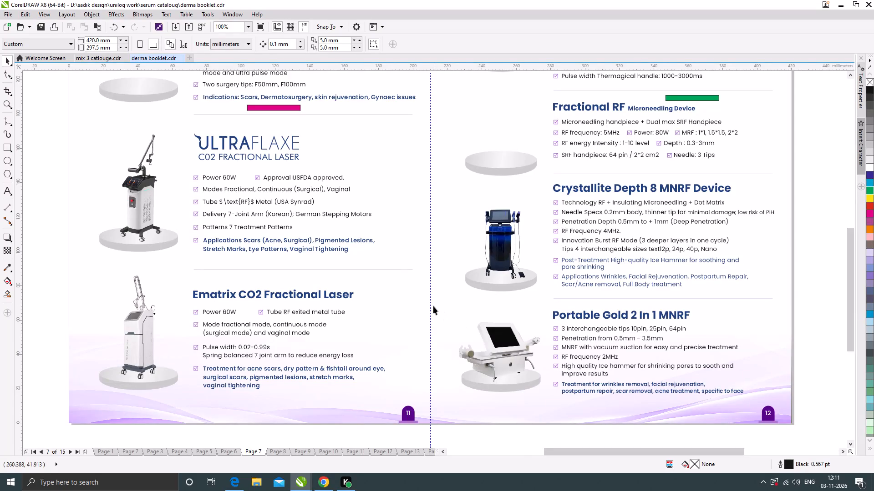
pyautogui.scroll(-1, 433, 306)
pyautogui.scroll(1, 541, 294)
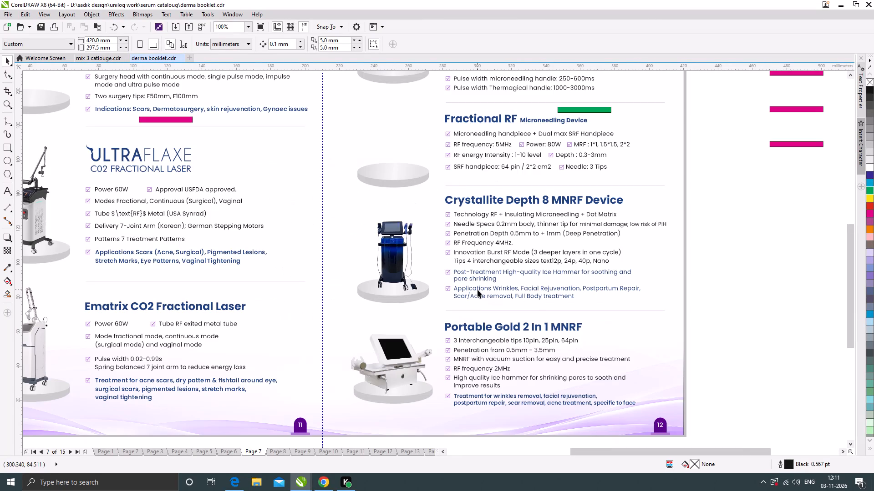
pyautogui.doubleClick(478, 290)
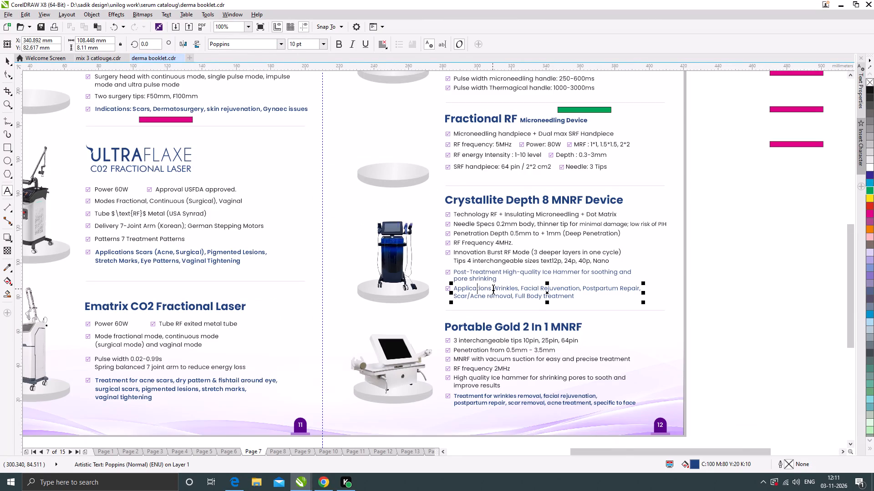
pyautogui.scroll(1, 492, 288)
pyautogui.moveTo(491, 289); pyautogui.dragTo(434, 290)
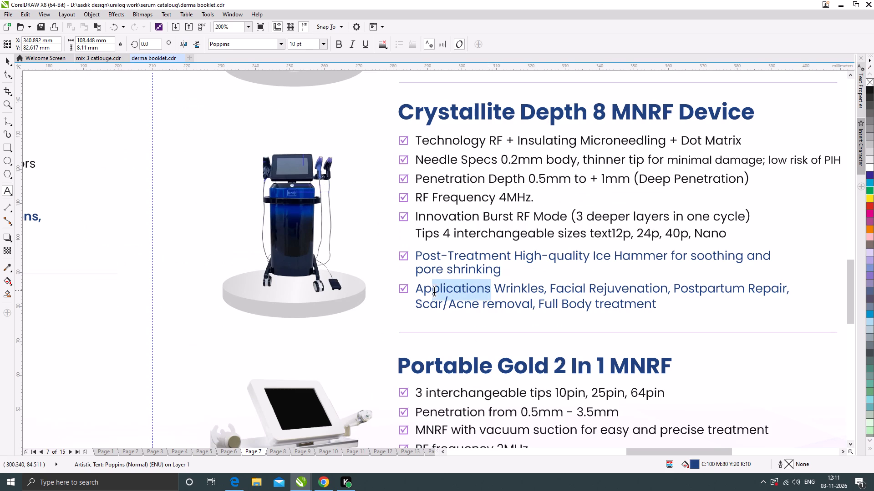
pyautogui.moveTo(434, 290); pyautogui.dragTo(419, 291)
pyautogui.press('BackSpace')
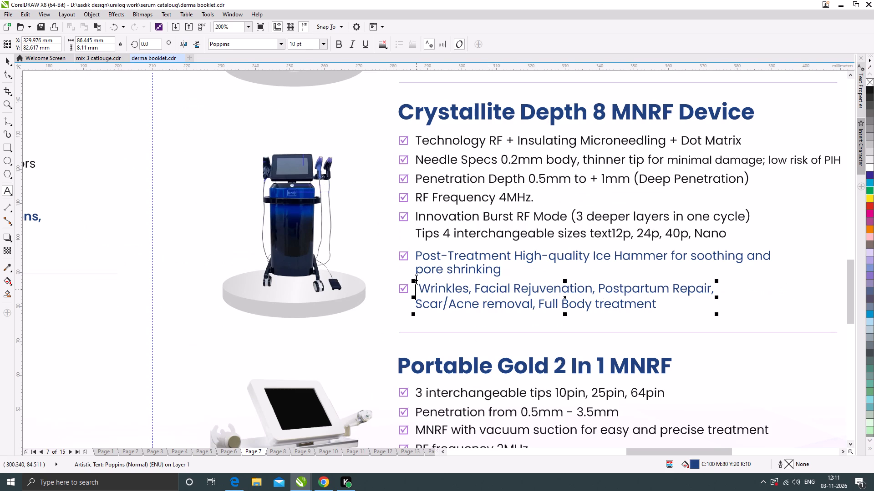
pyautogui.scroll(-1, 427, 266)
pyautogui.click(6, 59)
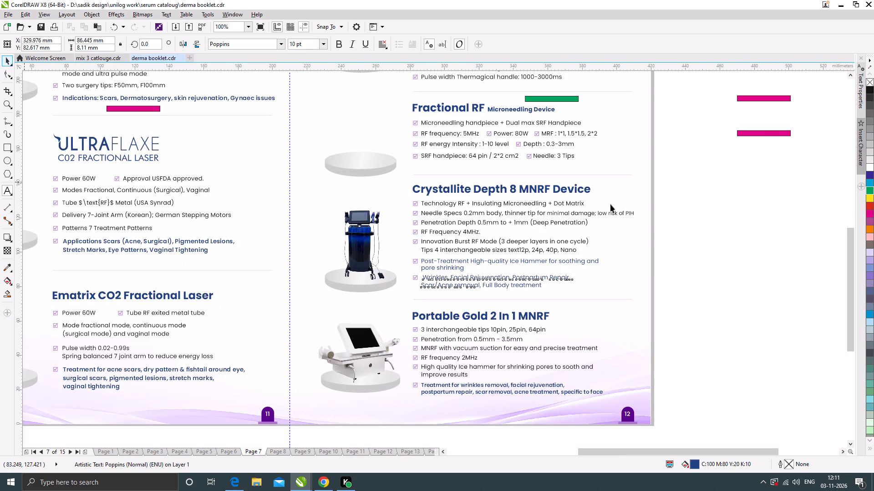
# Place a copy of the lowest magenta marker bar just beneath the last bullet of the Crystallite Depth 8 MNRF Device.
pyautogui.moveTo(762, 131); pyautogui.dragTo(440, 290)
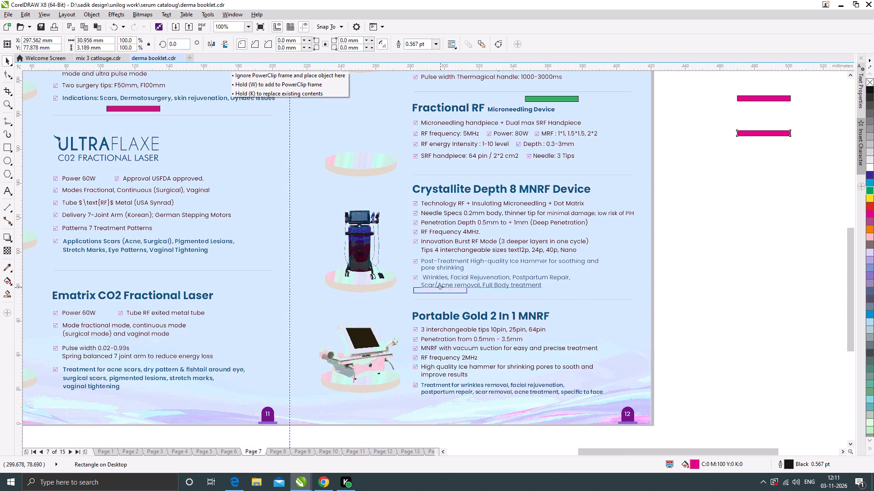
pyautogui.moveTo(440, 290); pyautogui.dragTo(439, 293)
pyautogui.rightClick(439, 293)
pyautogui.scroll(-1, 643, 254)
pyautogui.click(692, 280)
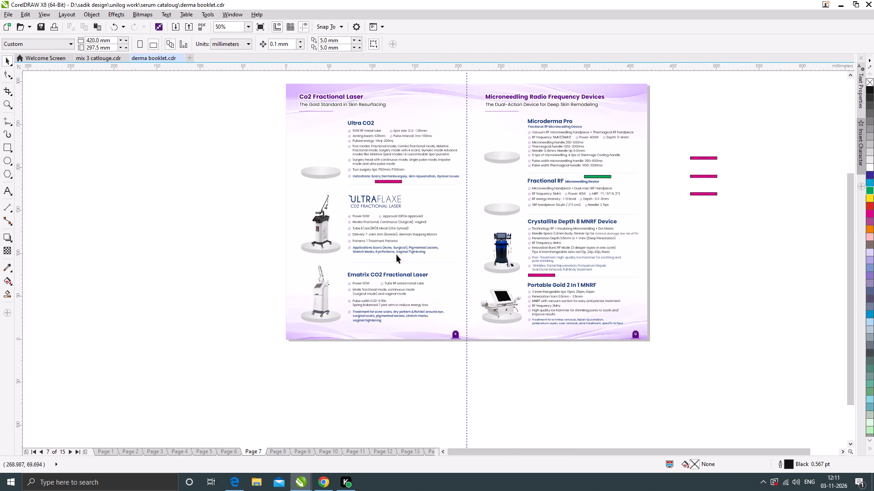
# Review the UltraFlaxe CO2 Fractional Laser entry, especially its Applications text.
pyautogui.scroll(1, 364, 239)
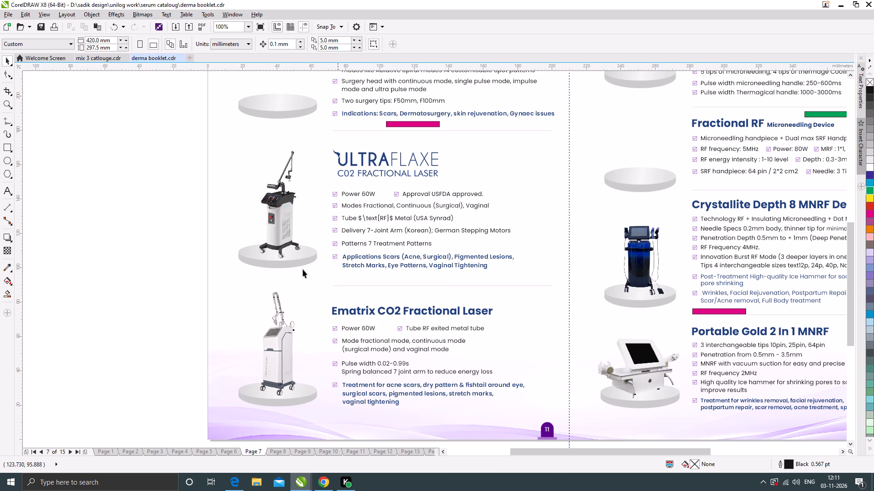
pyautogui.scroll(-1, 192, 267)
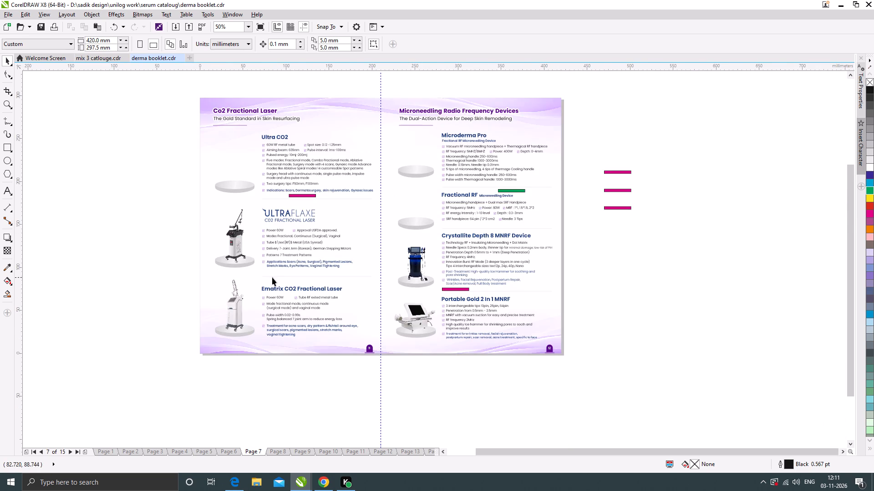
pyautogui.scroll(2, 276, 274)
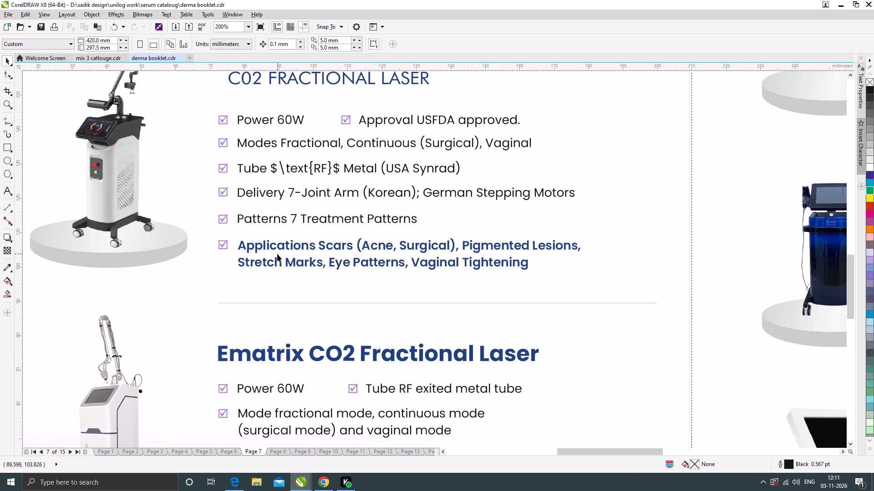
pyautogui.scroll(-1, 344, 268)
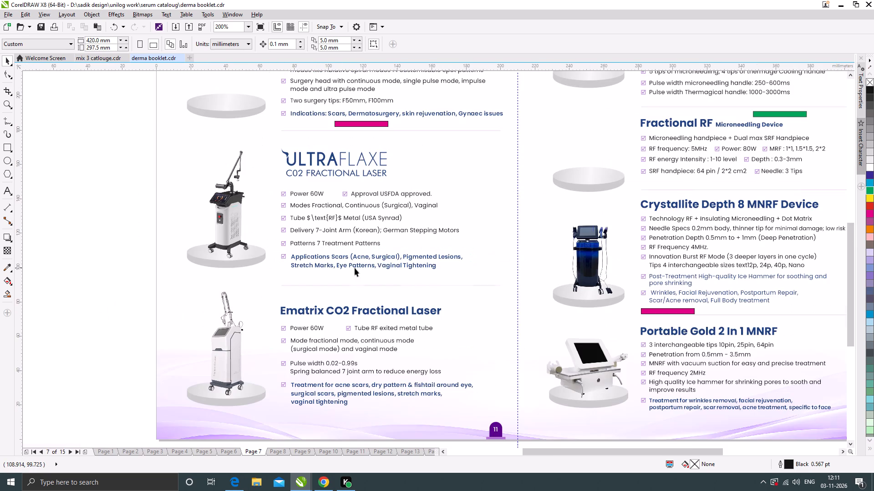
pyautogui.click(388, 259)
pyautogui.click(134, 278)
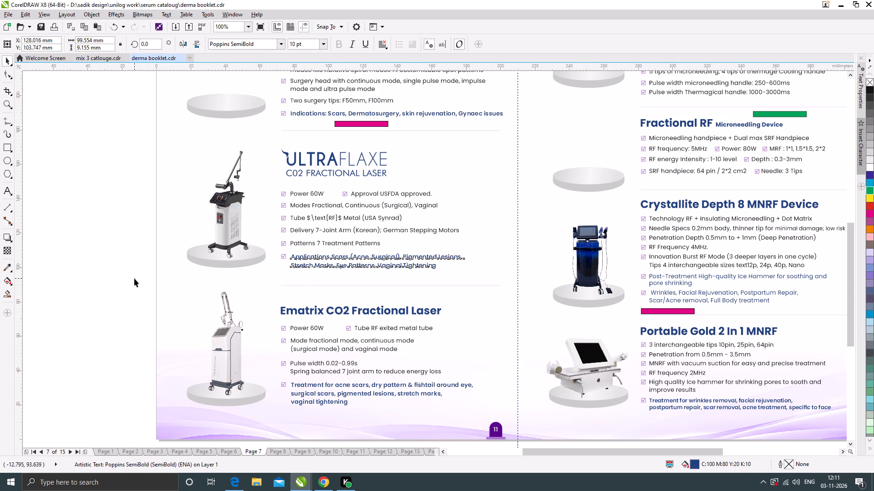
# Delete the word "Applications" from the start of the UltraFlaxe CO2 Fractional Laser's last bullet.
pyautogui.click(121, 294)
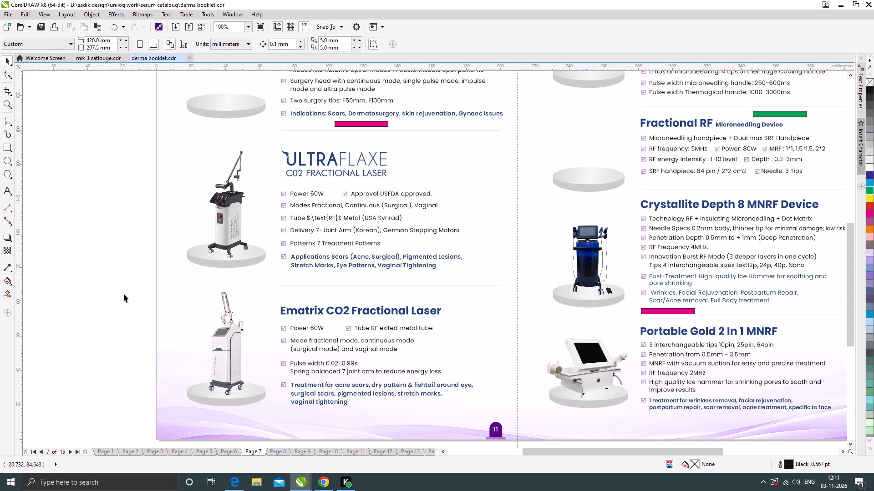
pyautogui.scroll(-1, 280, 294)
pyautogui.scroll(1, 293, 251)
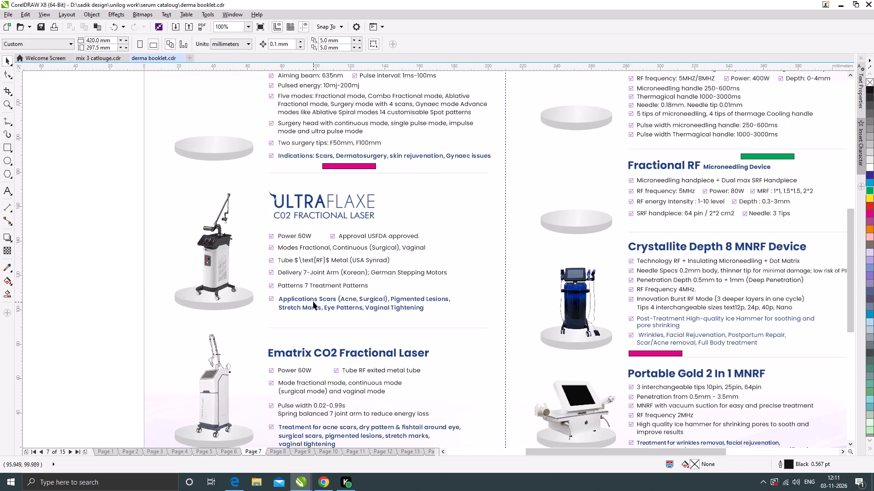
pyautogui.click(313, 301)
pyautogui.scroll(1, 311, 305)
pyautogui.scroll(-1, 311, 305)
pyautogui.scroll(1, 315, 301)
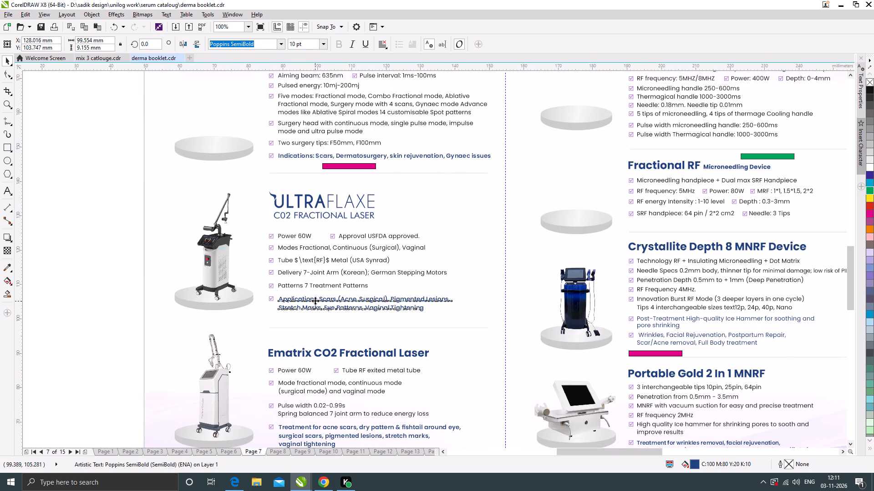
pyautogui.doubleClick(317, 299)
pyautogui.moveTo(320, 299); pyautogui.dragTo(245, 301)
pyautogui.press('BackSpace')
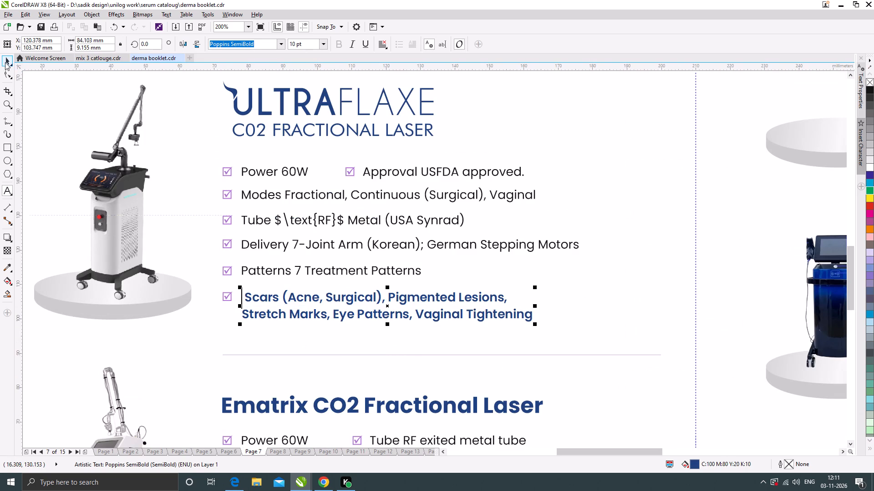
pyautogui.click(5, 62)
# Place a copy of the Crystallite Depth 8 entry's magenta marker bar just beneath the UltraFlaxe CO2 Fractional Laser's last bullet.
pyautogui.scroll(-1, 449, 251)
pyautogui.moveTo(738, 327); pyautogui.dragTo(409, 284)
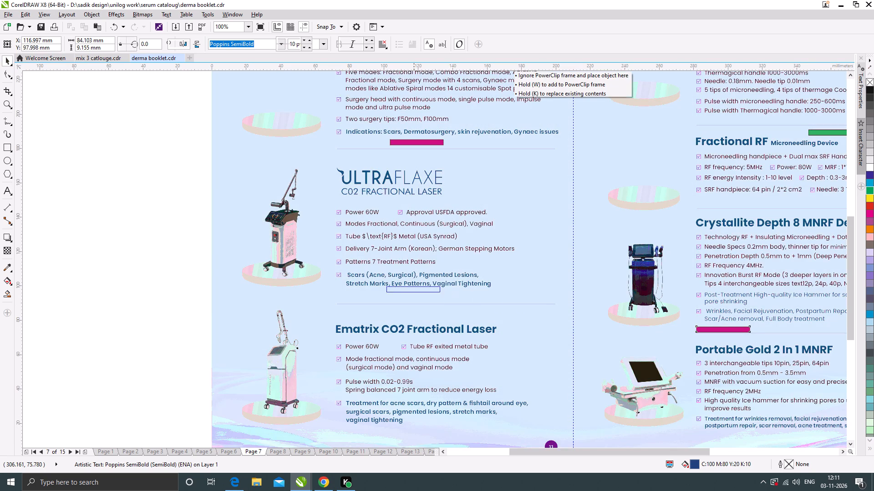
pyautogui.moveTo(409, 284); pyautogui.dragTo(390, 291)
pyautogui.rightClick(390, 291)
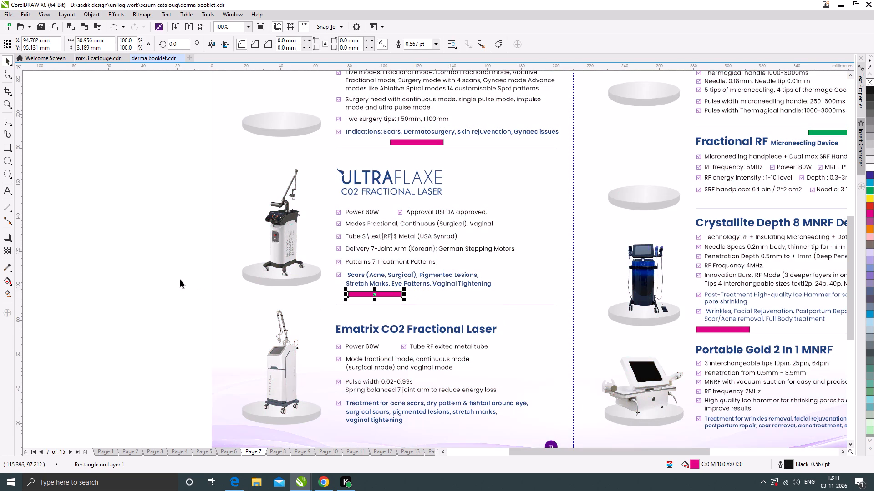
pyautogui.click(175, 276)
# Review the other Page 7 entries, including Ematrix CO2, Microderma Pro and Portable Gold 2 In 1 MNRF.
pyautogui.scroll(-1, 393, 253)
pyautogui.scroll(1, 417, 325)
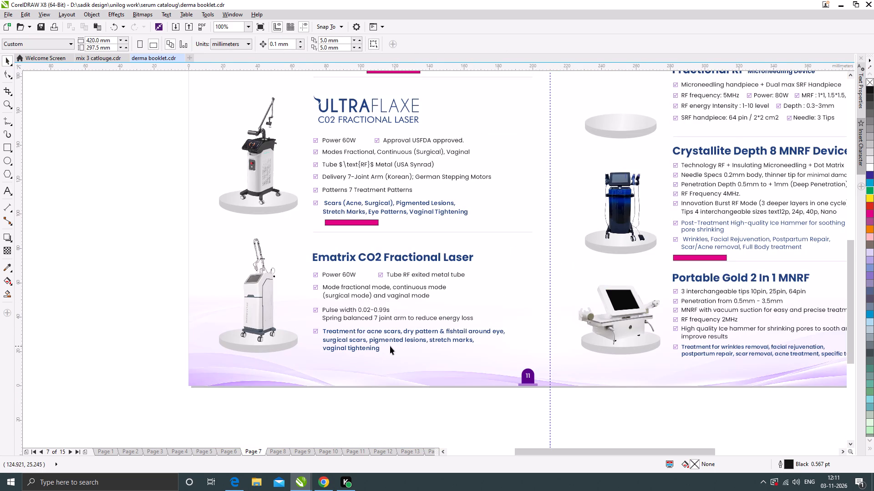
pyautogui.scroll(-1, 358, 340)
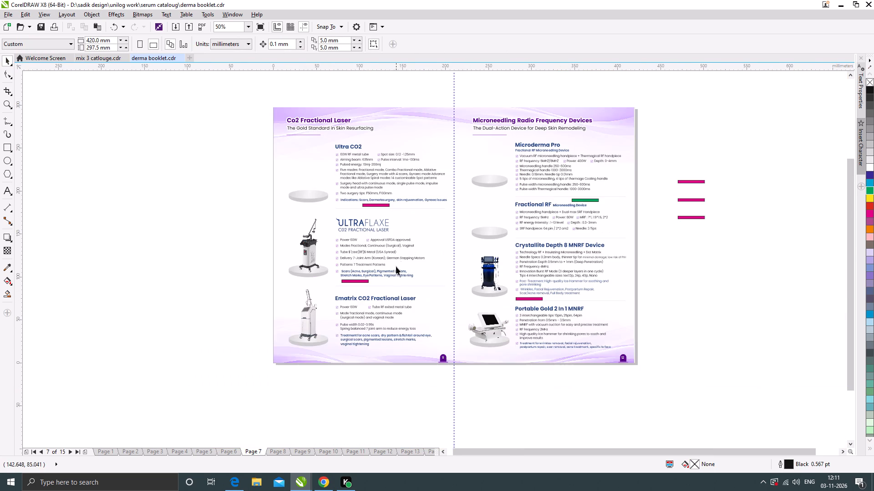
pyautogui.scroll(1, 600, 152)
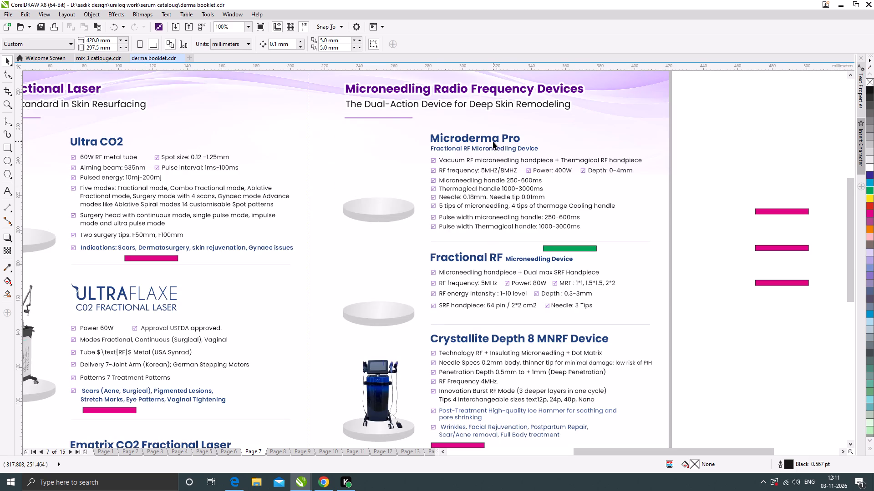
pyautogui.scroll(-1, 493, 141)
pyautogui.scroll(1, 480, 343)
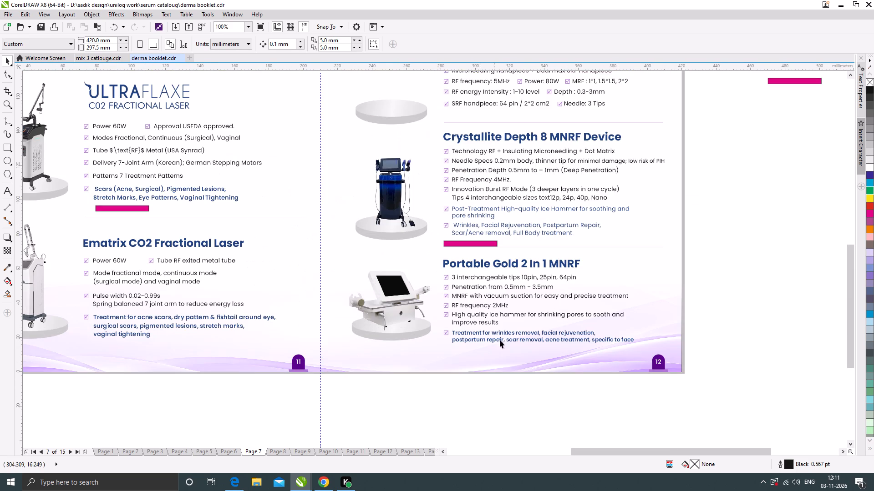
pyautogui.scroll(-1, 521, 331)
pyautogui.scroll(1, 503, 334)
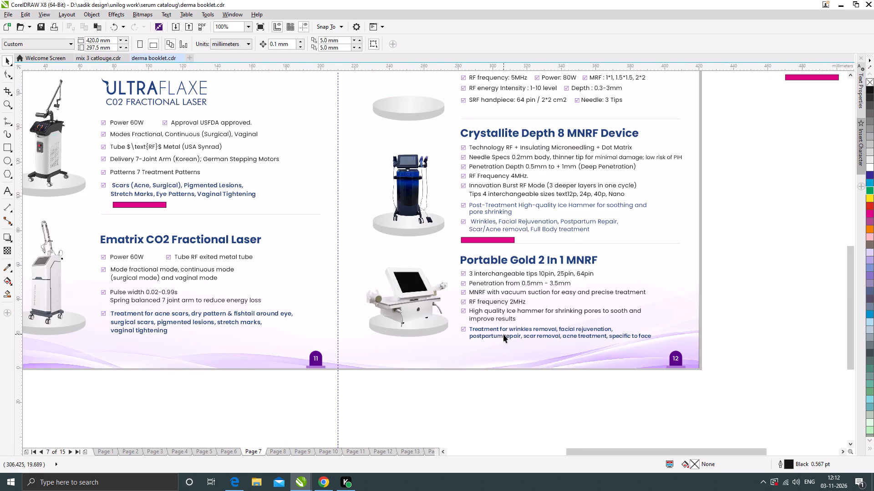
pyautogui.scroll(-1, 503, 334)
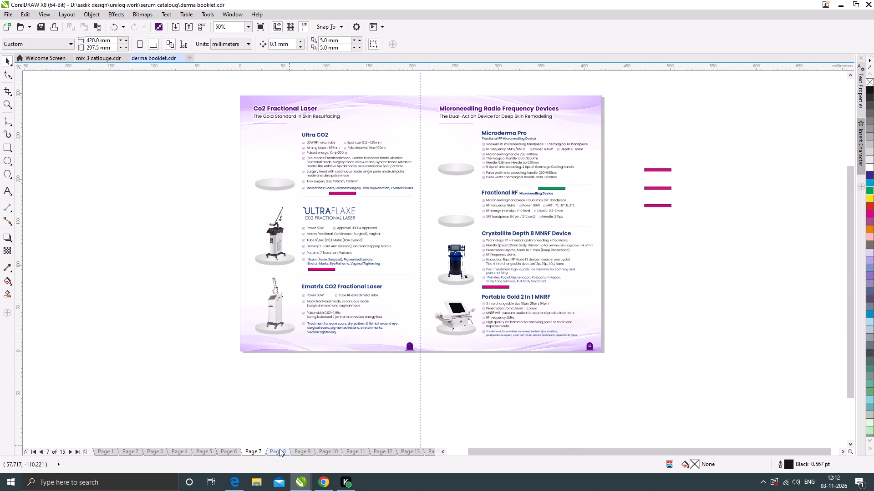
# On Page 8, place a copy of the uppermost off-page magenta marker bar just beneath the Wavecore HIFU Indications text.
pyautogui.click(278, 450)
pyautogui.scroll(1, 345, 136)
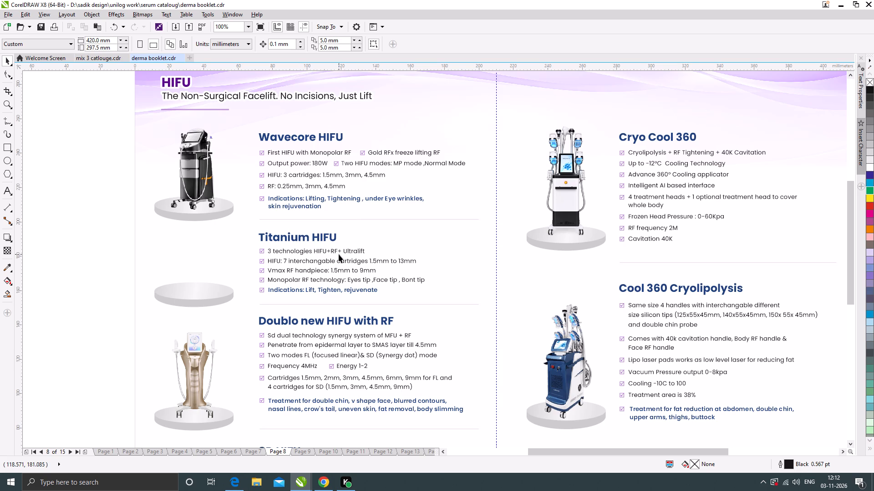
pyautogui.click(95, 228)
pyautogui.scroll(-1, 350, 229)
pyautogui.scroll(1, 313, 180)
pyautogui.scroll(-1, 319, 189)
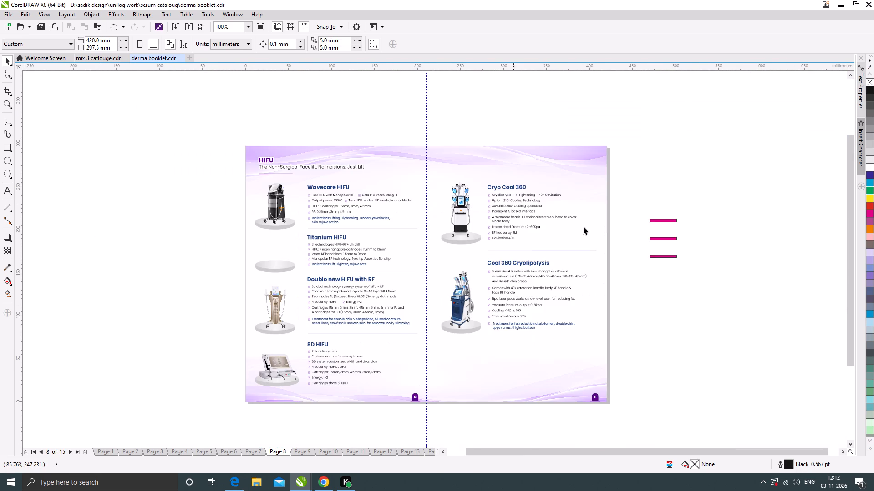
pyautogui.moveTo(652, 221); pyautogui.dragTo(361, 223)
pyautogui.rightClick(361, 223)
pyautogui.scroll(2, 375, 223)
pyautogui.moveTo(377, 221); pyautogui.dragTo(329, 225)
# Place a copy of the Wavecore HIFU marker bar at the end of the Titanium HIFU Indications line.
pyautogui.scroll(-1, 359, 201)
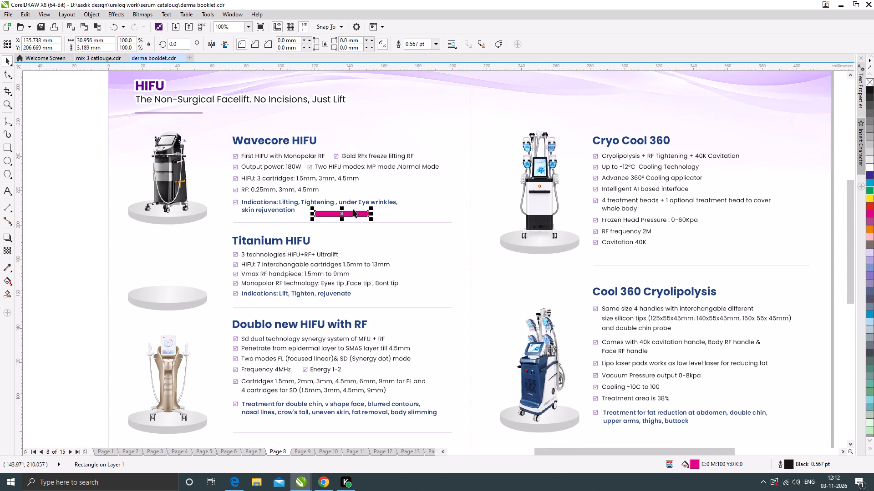
pyautogui.moveTo(351, 210); pyautogui.dragTo(392, 297)
pyautogui.rightClick(392, 297)
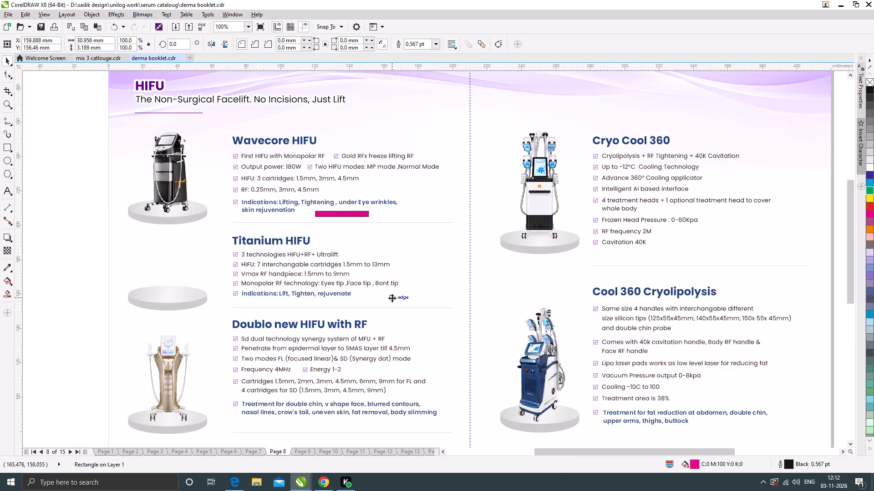
# Review the Page 8 spread, including the Cryo Cool 360 and Cool 360 Cryolipolysis entries.
pyautogui.scroll(-1, 337, 176)
pyautogui.scroll(1, 513, 181)
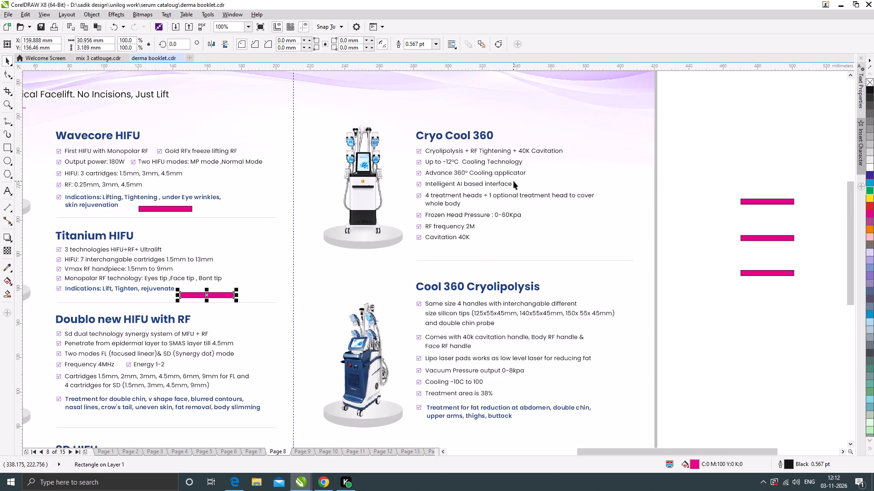
pyautogui.scroll(-1, 309, 174)
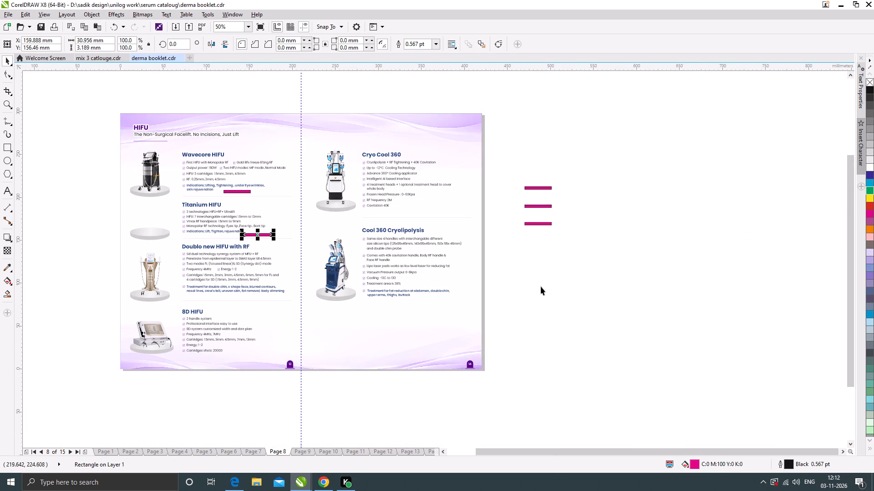
pyautogui.click(542, 287)
pyautogui.click(94, 189)
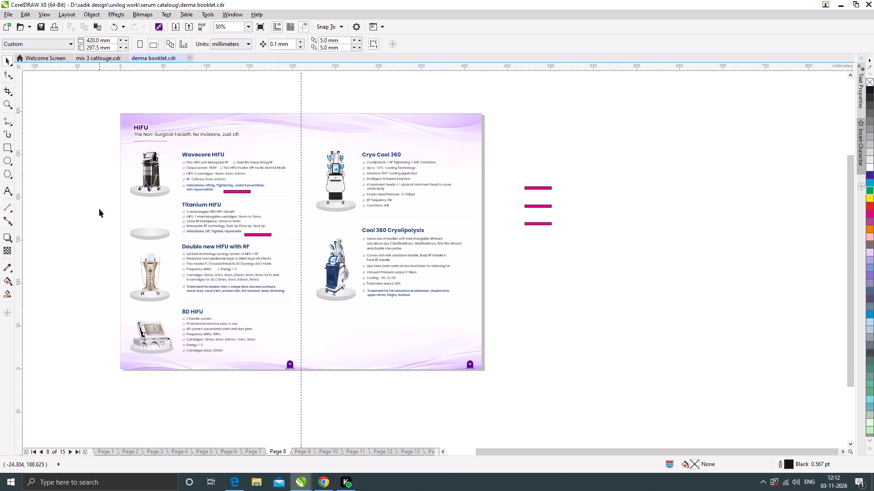
pyautogui.scroll(1, 99, 209)
pyautogui.scroll(-1, 249, 229)
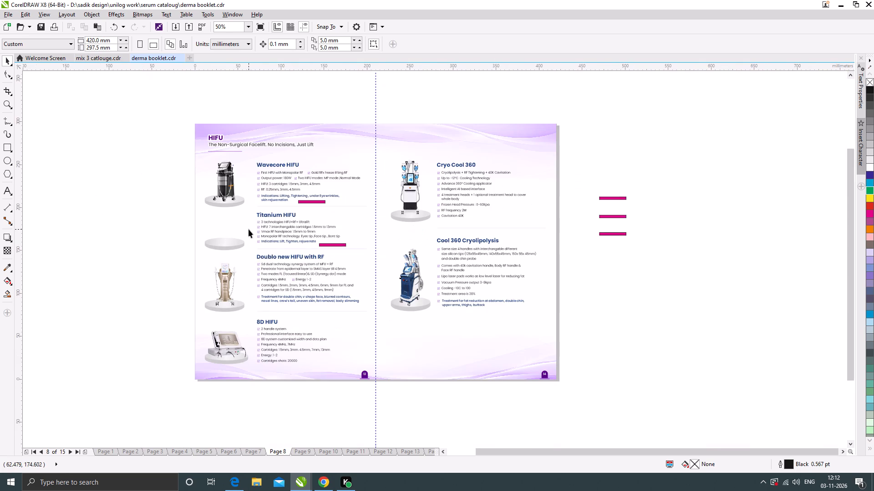
pyautogui.click(152, 243)
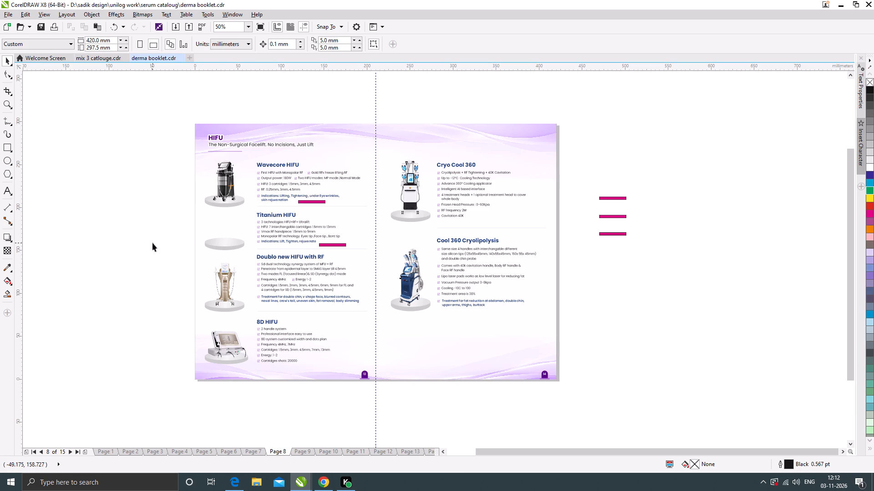
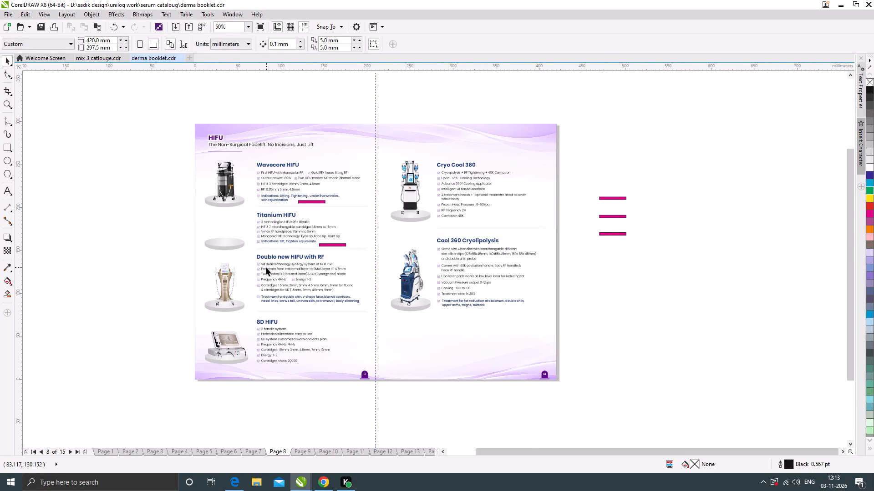
# Examine the Doublo new HIFU with RF entry and its machine image on Page 8.
pyautogui.scroll(1, 266, 267)
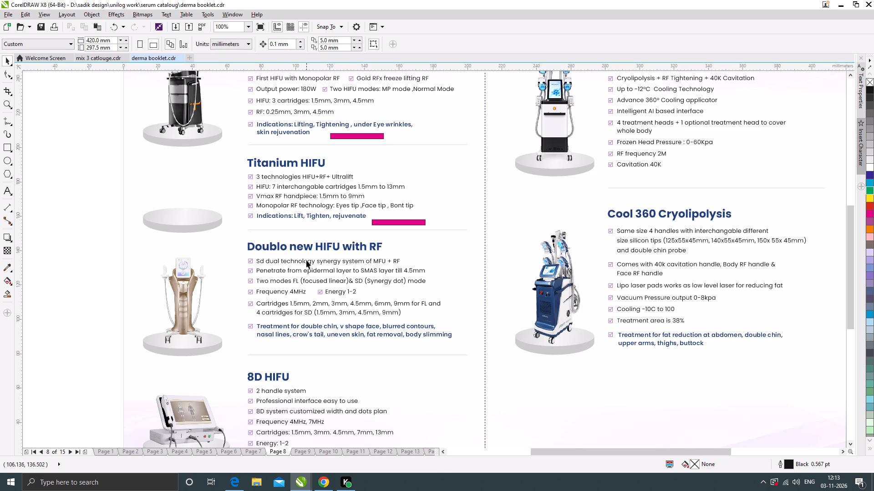
pyautogui.scroll(-1, 307, 283)
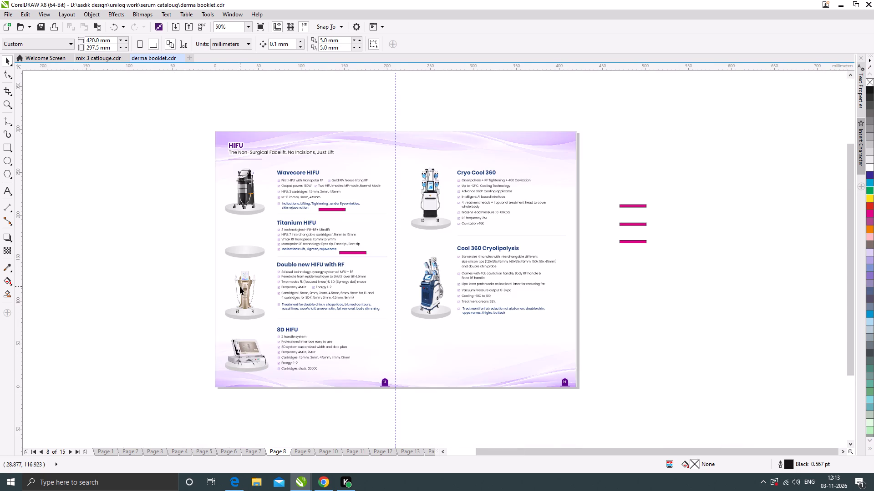
pyautogui.scroll(1, 240, 286)
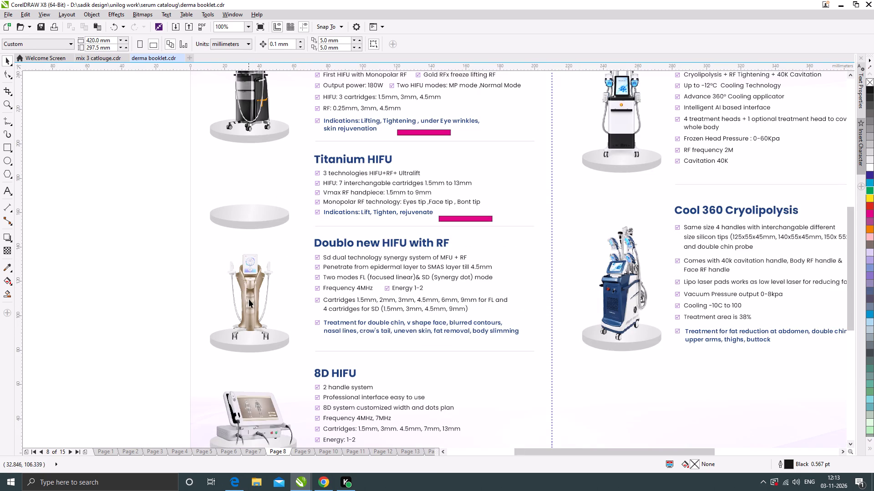
pyautogui.click(249, 299)
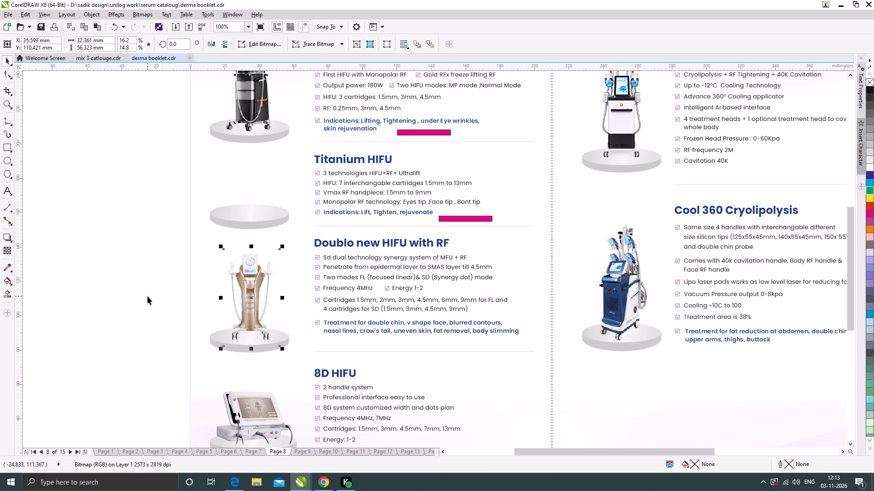
pyautogui.click(147, 296)
pyautogui.click(249, 291)
pyautogui.click(137, 297)
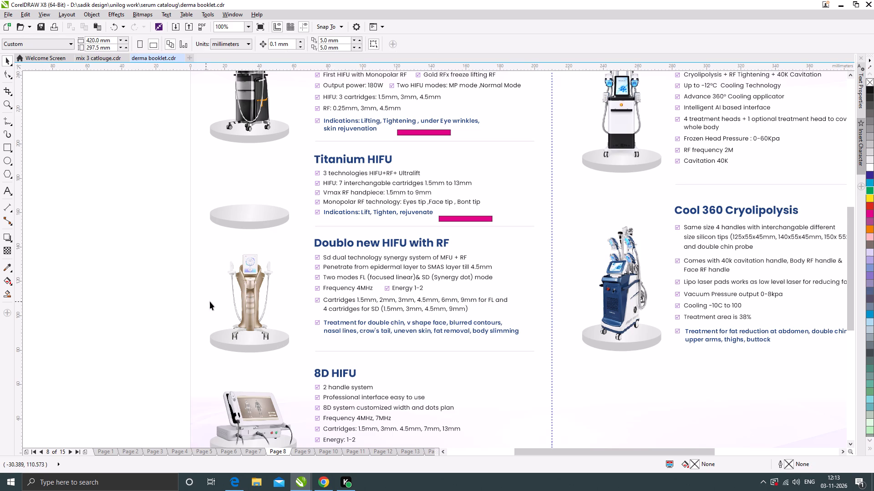
pyautogui.click(246, 310)
pyautogui.click(133, 302)
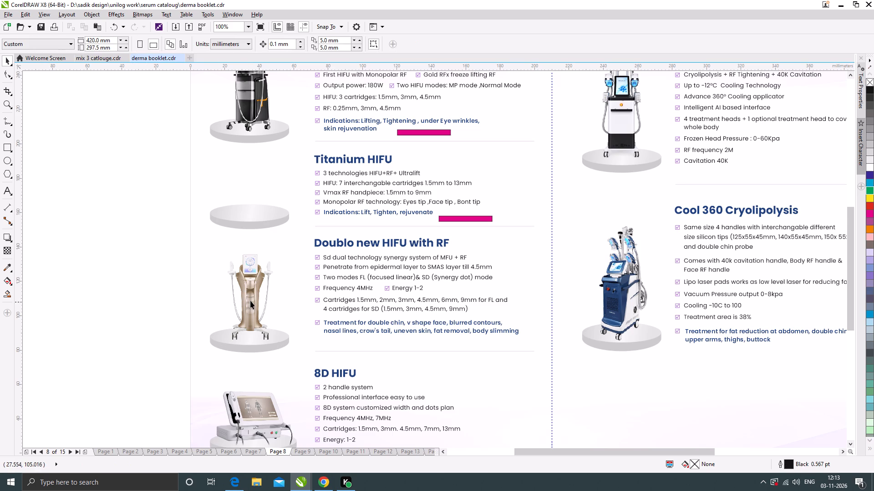
pyautogui.click(252, 300)
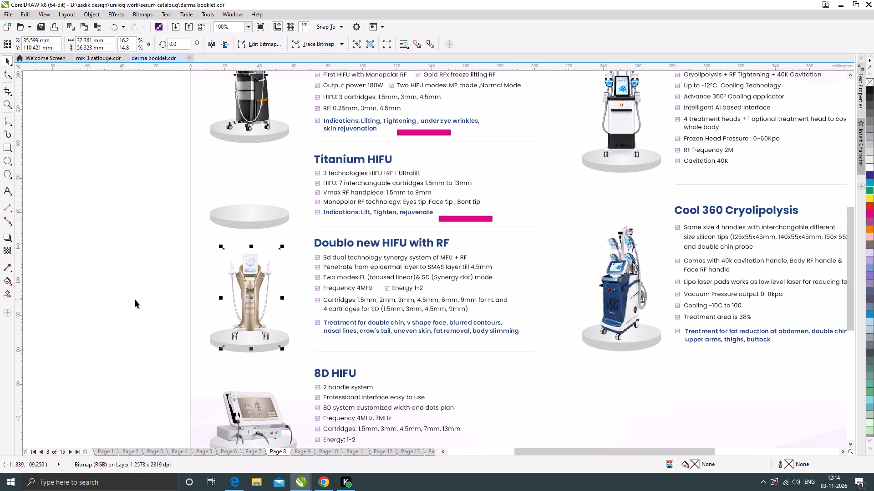
pyautogui.click(135, 300)
# Replace the Doublo new HIFU with RF heading text with "golden hifu".
pyautogui.scroll(-1, 241, 291)
pyautogui.scroll(2, 279, 271)
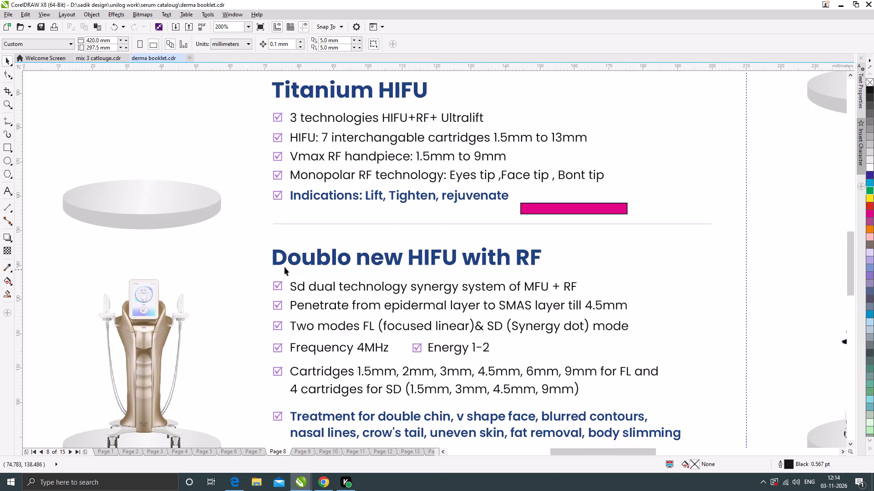
pyautogui.doubleClick(291, 261)
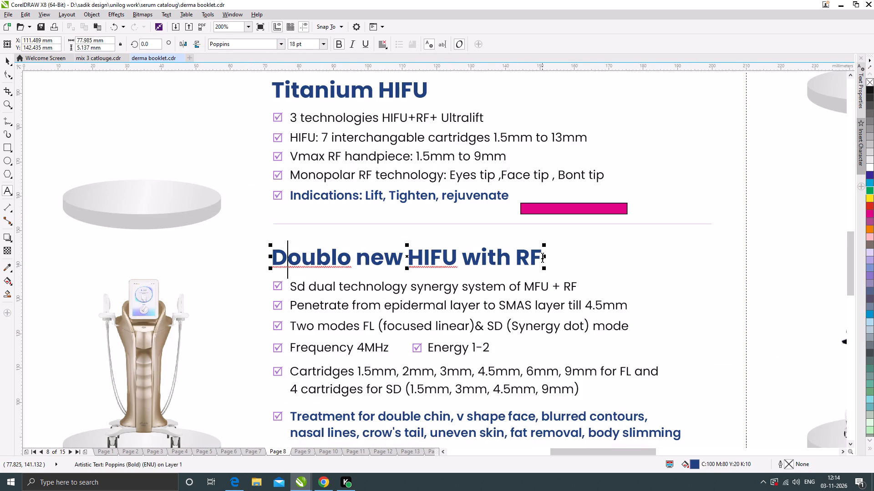
pyautogui.moveTo(539, 254); pyautogui.dragTo(401, 259)
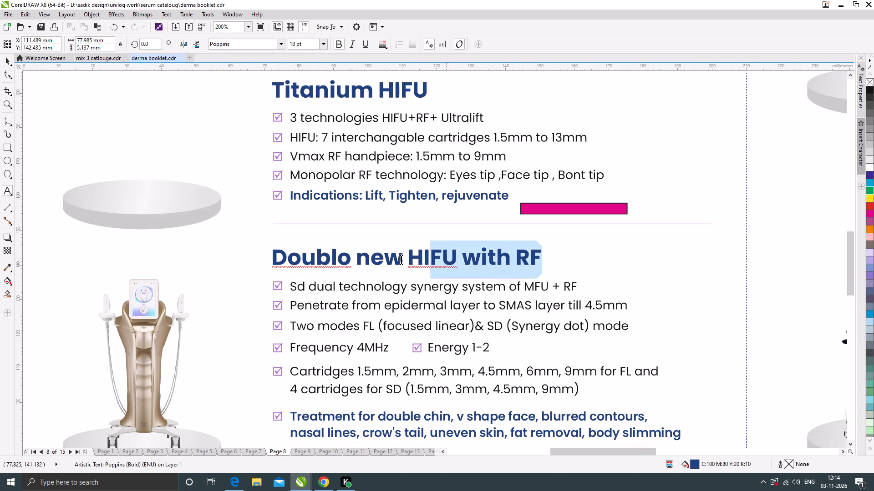
pyautogui.moveTo(401, 259); pyautogui.dragTo(256, 259)
pyautogui.write('golden hifu')
pyautogui.click(9, 58)
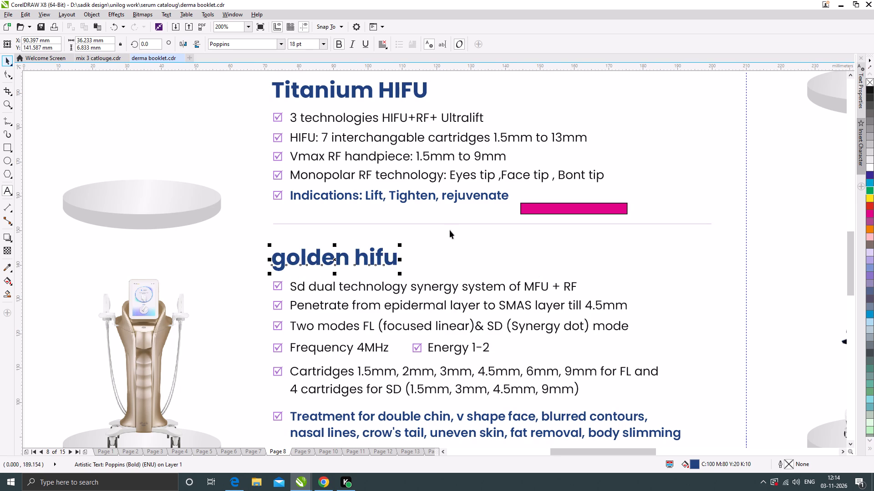
# Place a copy of the Titanium HIFU marker bar directly after the golden hifu heading.
pyautogui.scroll(-1, 494, 253)
pyautogui.moveTo(525, 230); pyautogui.dragTo(467, 254)
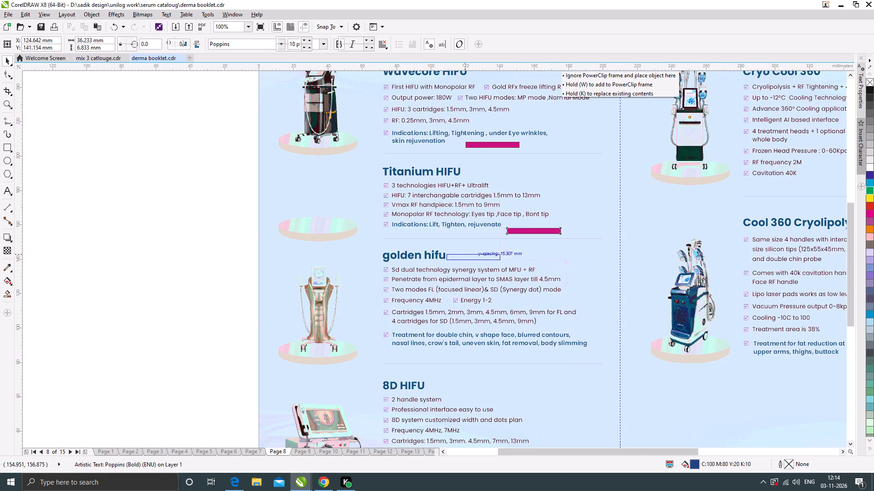
pyautogui.moveTo(467, 254); pyautogui.dragTo(471, 253)
pyautogui.rightClick(471, 253)
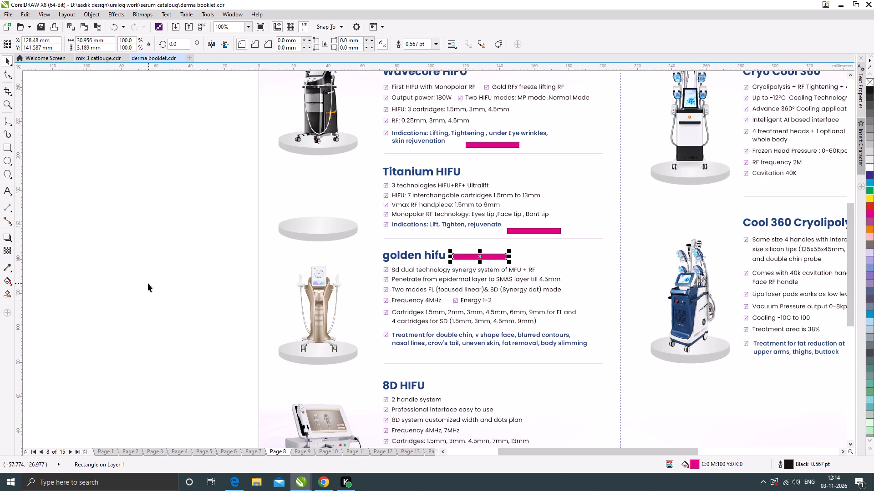
pyautogui.click(147, 284)
# Replace the Wavecore HIFU heading text with "logo".
pyautogui.scroll(-1, 193, 263)
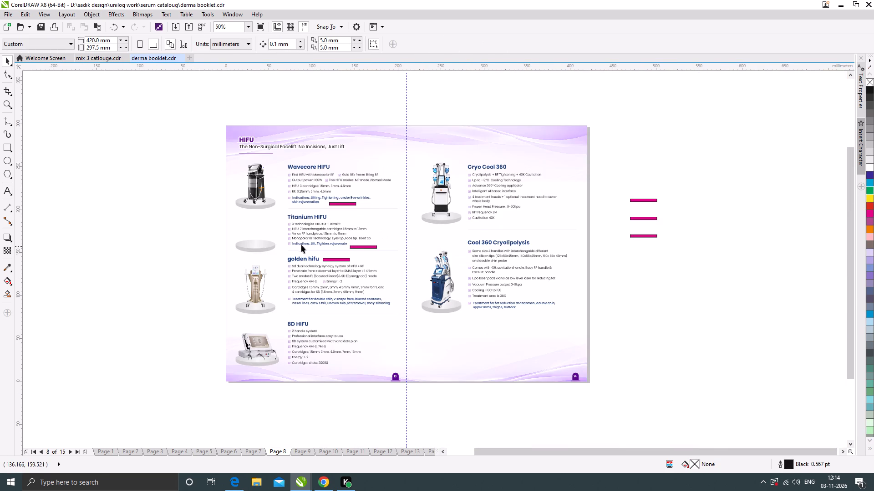
pyautogui.scroll(1, 294, 163)
pyautogui.scroll(1, 221, 180)
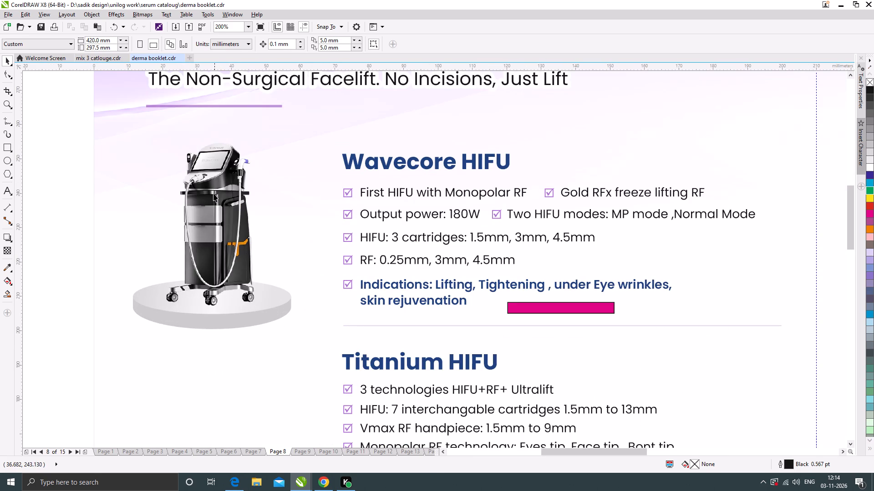
pyautogui.scroll(-1, 246, 201)
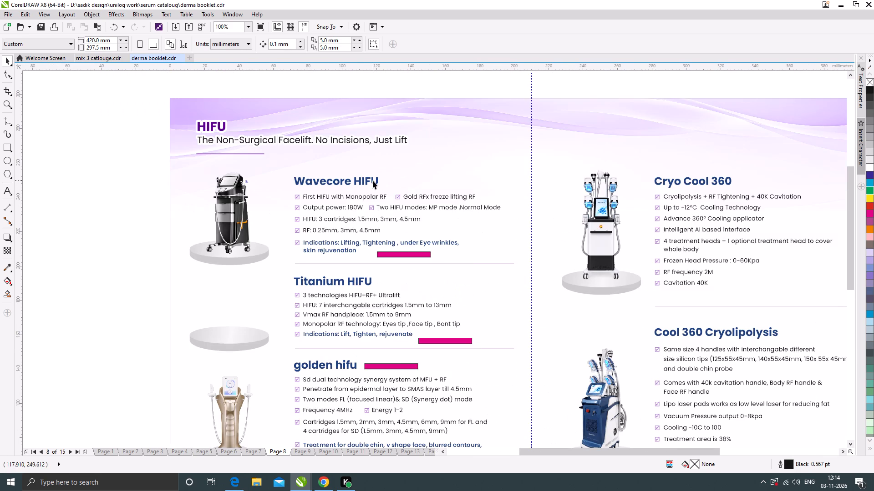
pyautogui.click(373, 180)
pyautogui.scroll(1, 315, 163)
pyautogui.scroll(-1, 326, 208)
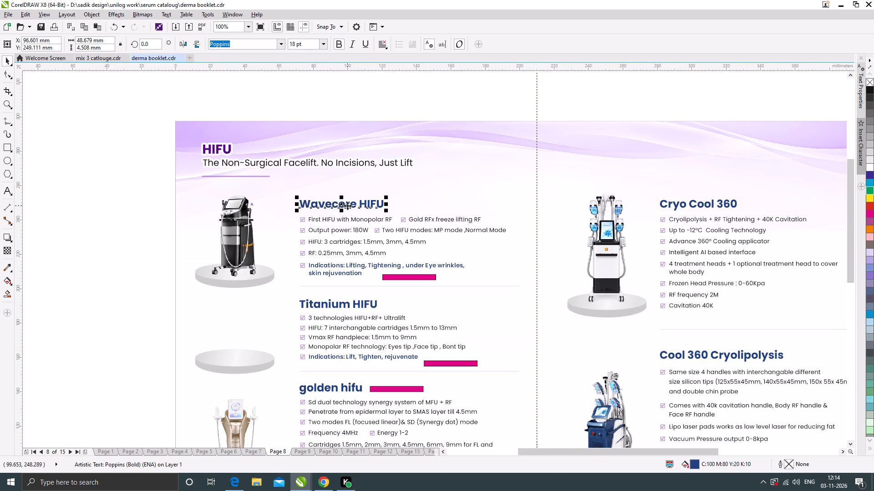
pyautogui.scroll(1, 347, 205)
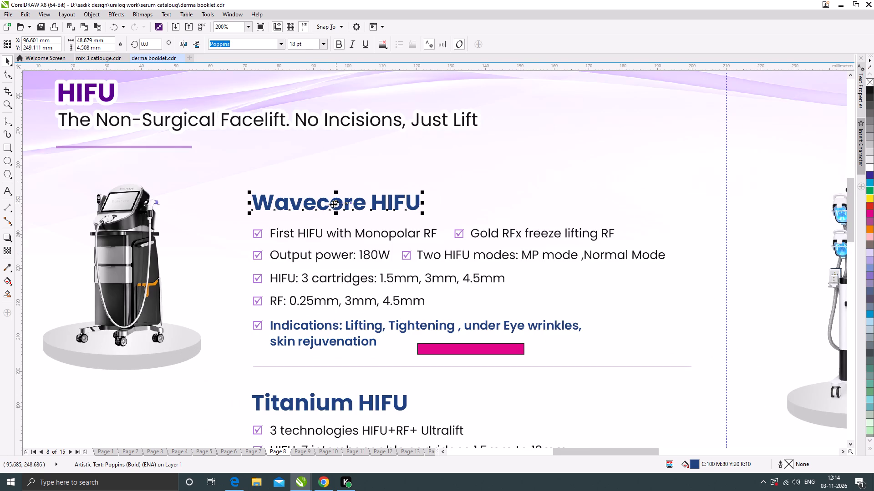
pyautogui.scroll(-1, 400, 212)
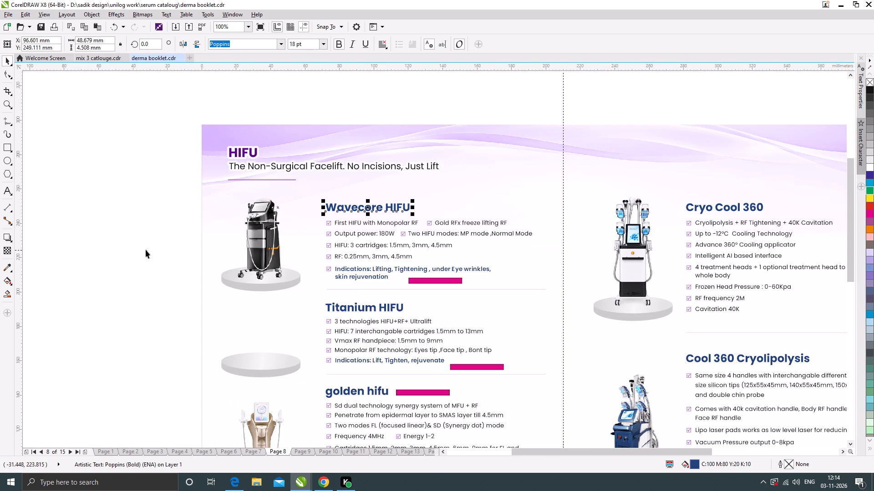
pyautogui.doubleClick(361, 210)
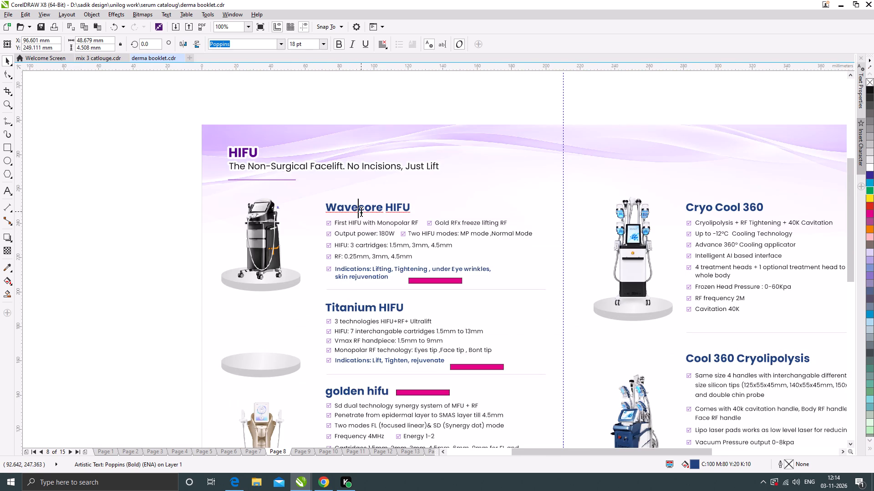
pyautogui.hotkey('ctrl', 'a')
pyautogui.write('logo')
pyautogui.click(8, 61)
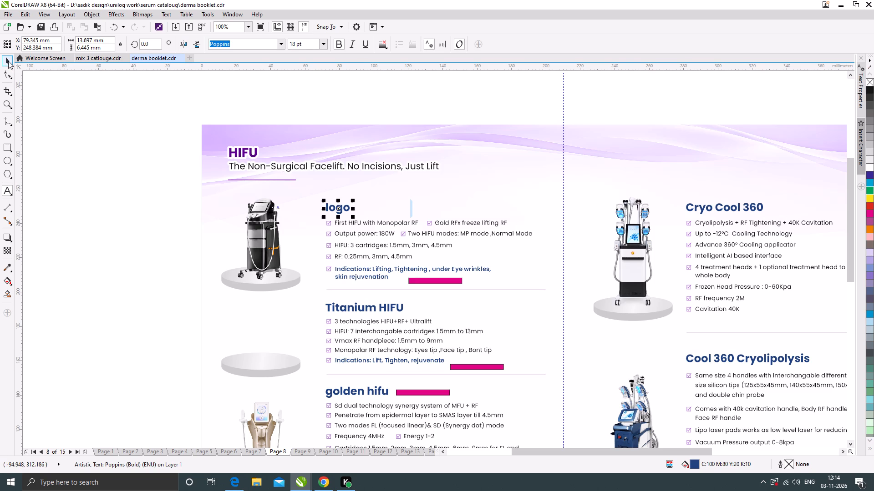
pyautogui.click(168, 261)
# Replace the Cryo Cool 360 heading text with "logo".
pyautogui.scroll(-1, 295, 199)
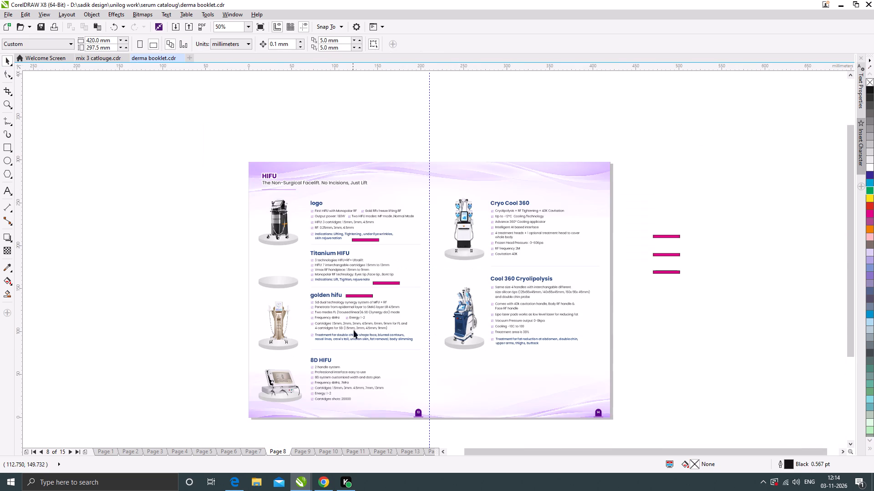
pyautogui.click(696, 335)
pyautogui.scroll(1, 560, 217)
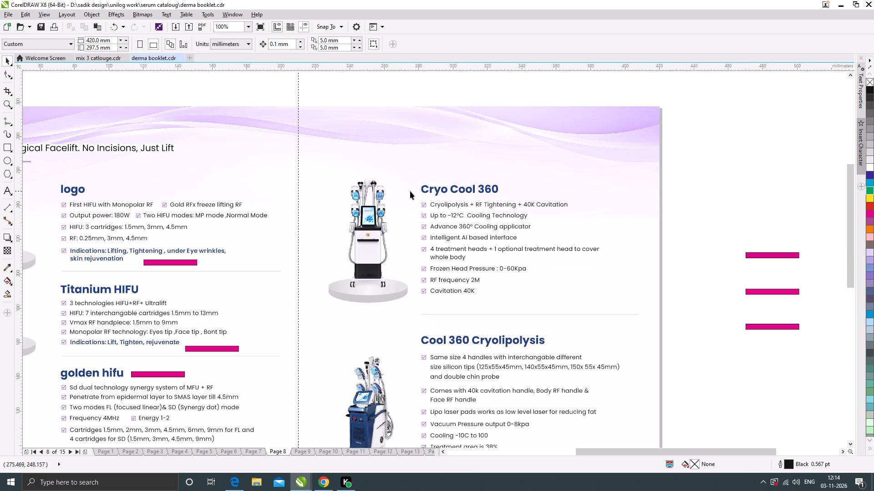
pyautogui.scroll(1, 355, 213)
pyautogui.scroll(1, 424, 206)
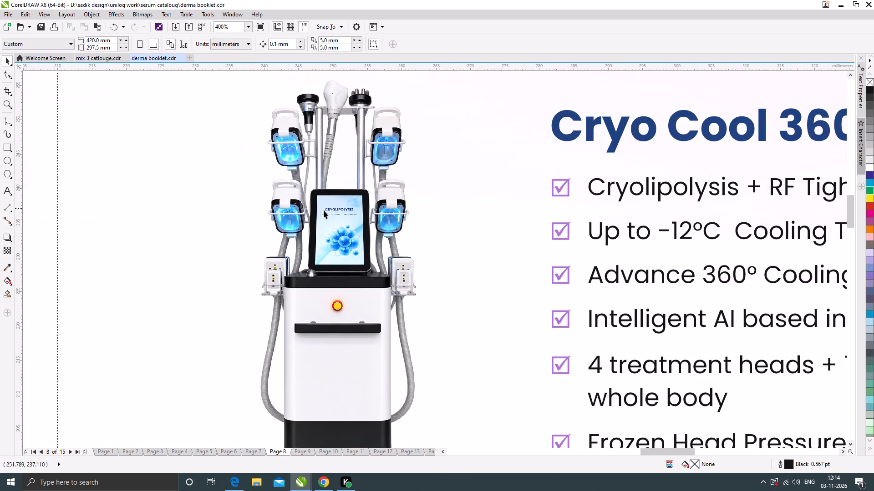
pyautogui.scroll(-1, 266, 205)
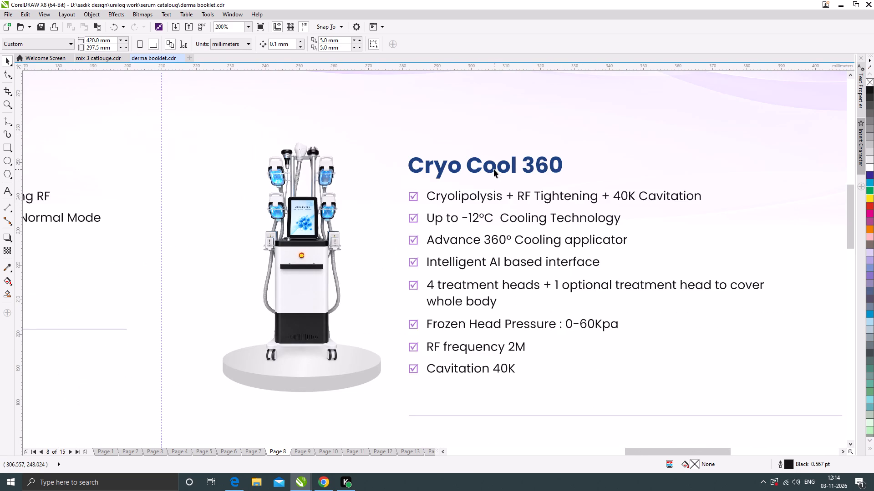
pyautogui.click(494, 169)
pyautogui.doubleClick(494, 169)
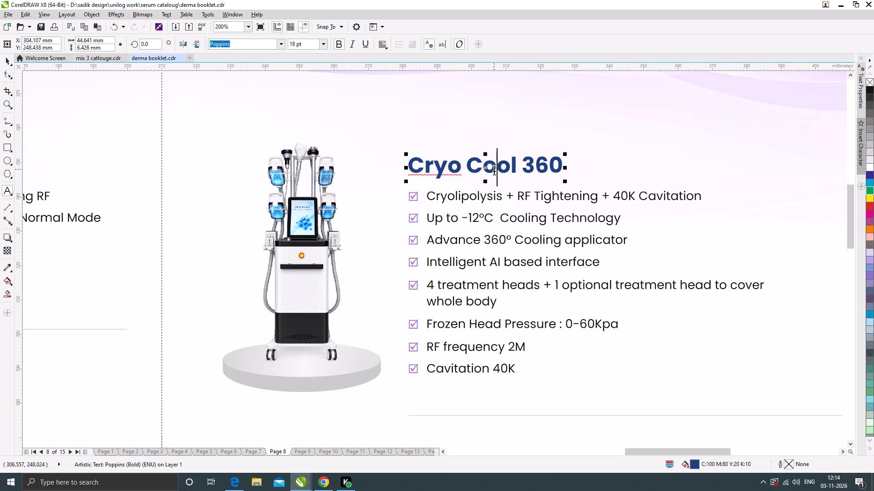
pyautogui.hotkey('ctrl', 'a')
pyautogui.write('logo')
pyautogui.click(7, 63)
pyautogui.scroll(-1, 409, 169)
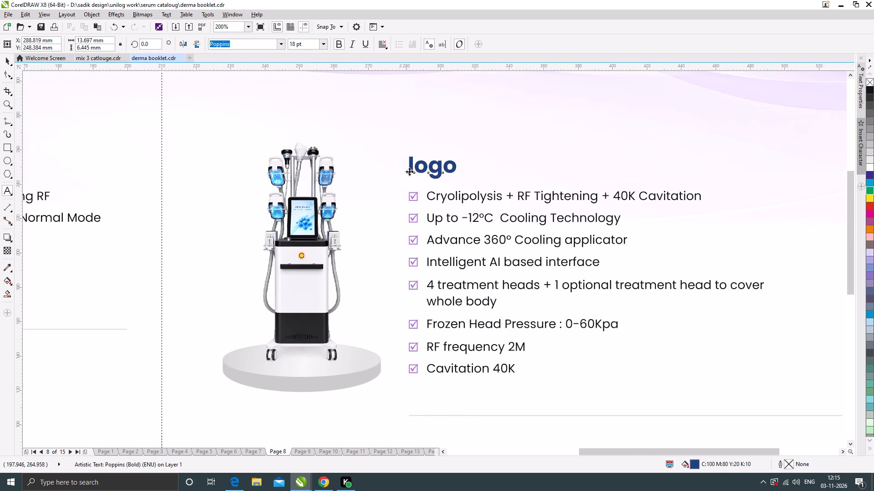
pyautogui.click(740, 159)
# Place a copy of the uppermost off-page magenta bar beside the logo heading of the former Wavecore HIFU entry.
pyautogui.scroll(-1, 426, 210)
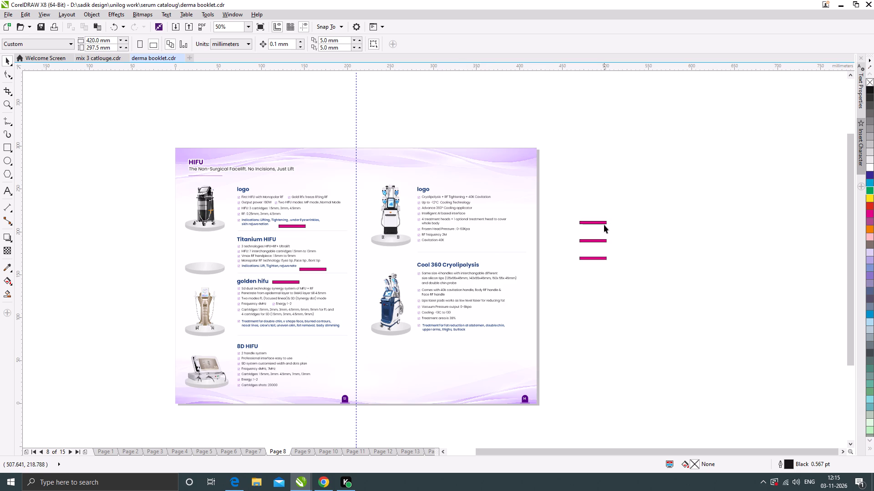
pyautogui.moveTo(602, 221); pyautogui.dragTo(285, 186)
pyautogui.rightClick(285, 186)
# Place a copy of that heading's marker bar off the page, beneath the stack of three magenta bars.
pyautogui.moveTo(283, 189); pyautogui.dragTo(441, 235)
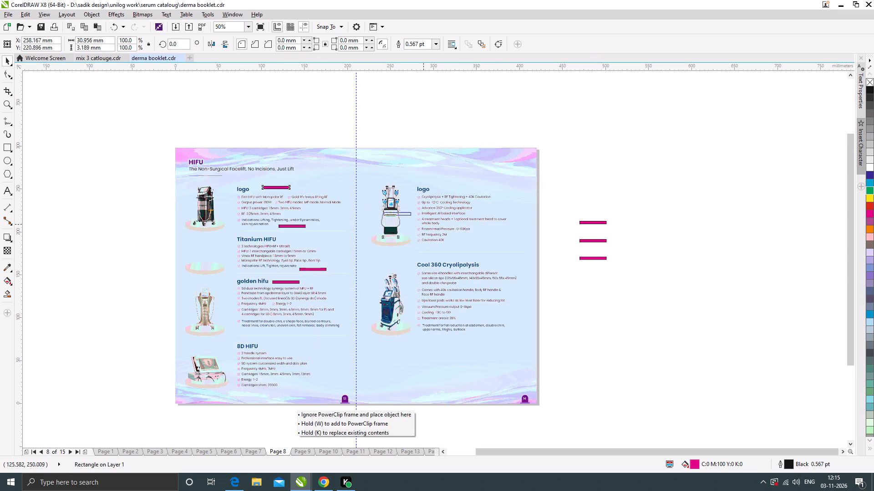
pyautogui.moveTo(441, 235); pyautogui.dragTo(599, 279)
pyautogui.rightClick(599, 279)
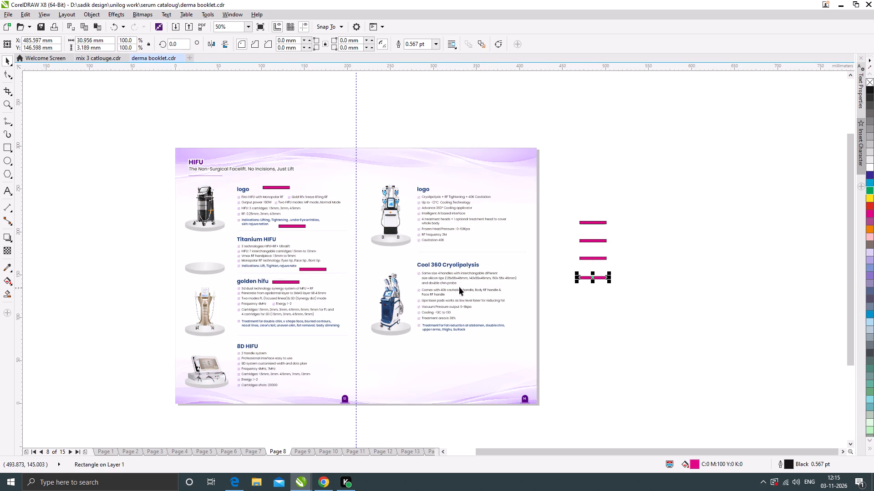
# Fill the golden hifu heading with red.
pyautogui.click(262, 282)
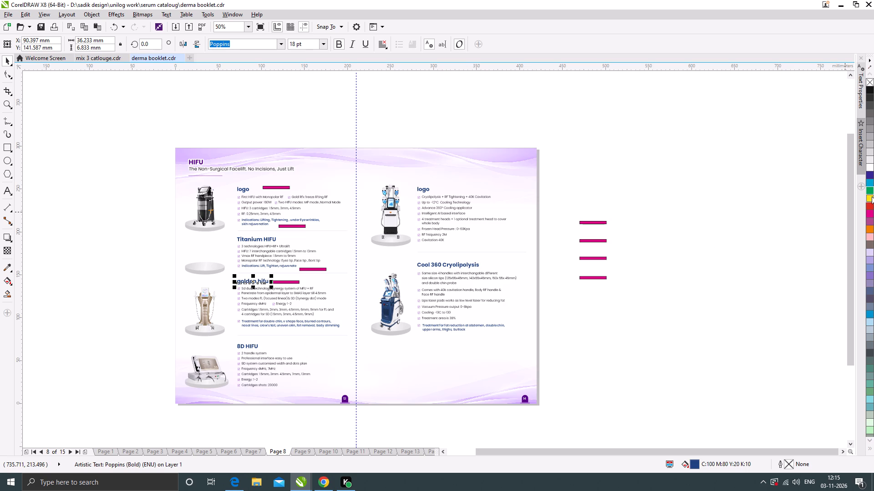
pyautogui.click(869, 205)
pyautogui.click(619, 331)
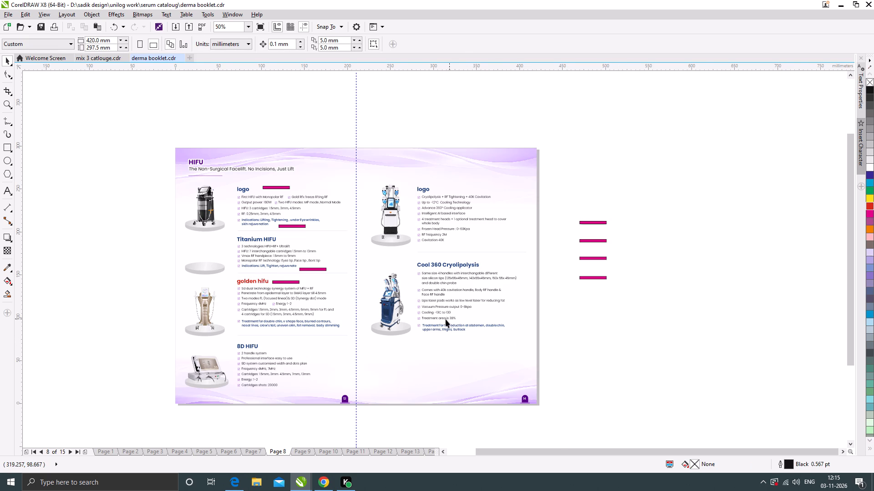
# Delete the machine picture on the platform beside the Cool 360 Cryolipolysis entry.
pyautogui.scroll(1, 435, 319)
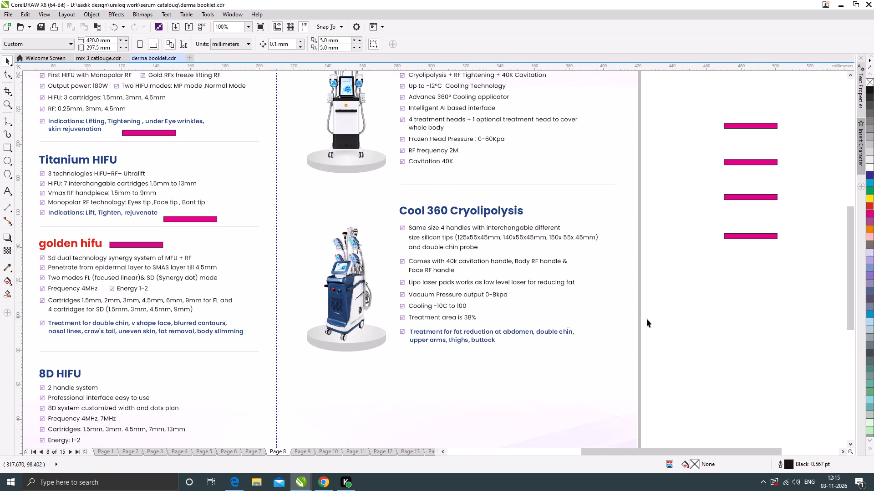
pyautogui.click(705, 314)
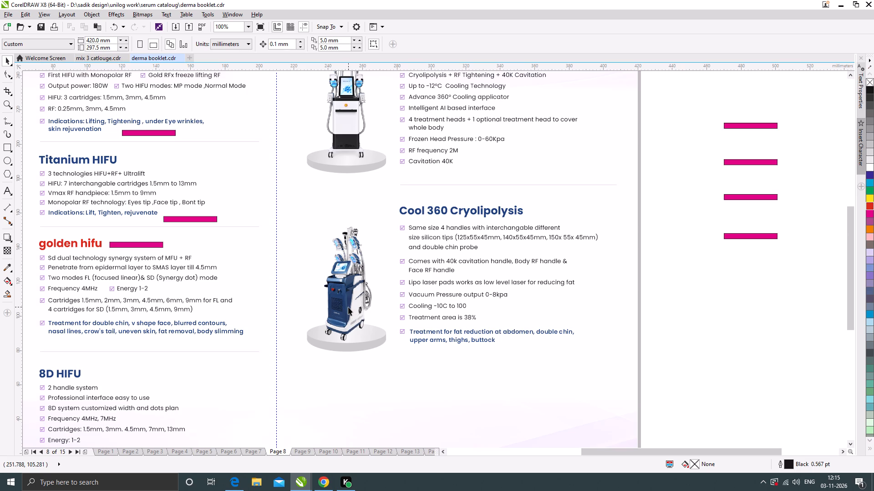
pyautogui.click(348, 307)
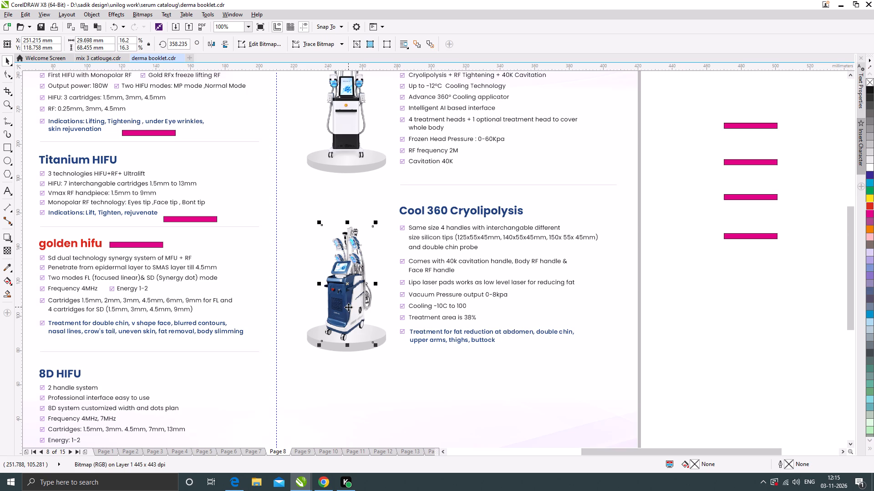
pyautogui.press('Delete')
pyautogui.scroll(-1, 365, 286)
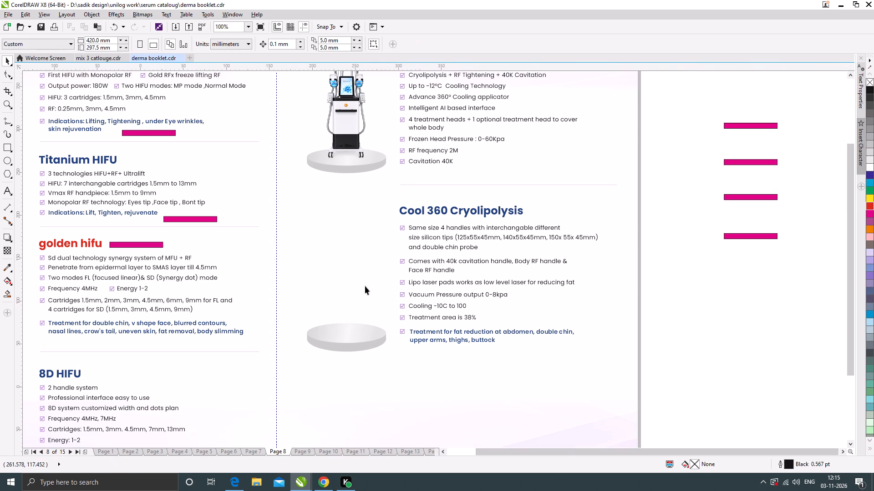
pyautogui.click(560, 316)
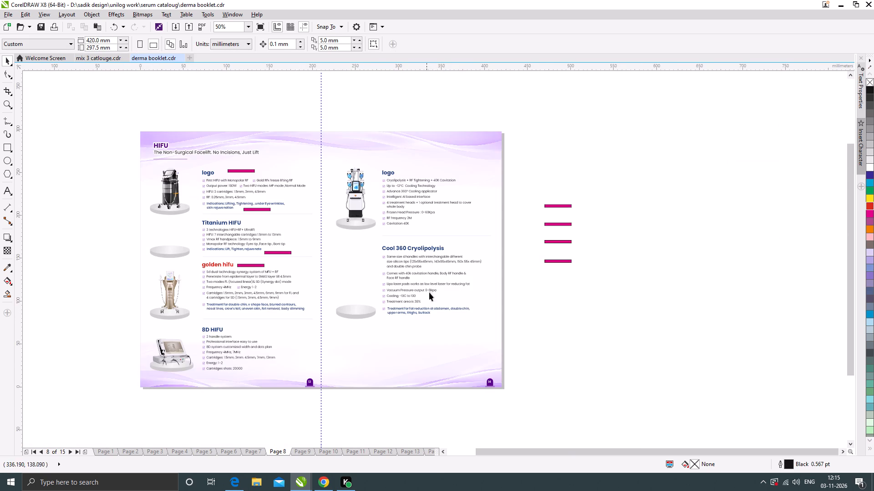
pyautogui.click(591, 334)
pyautogui.click(574, 344)
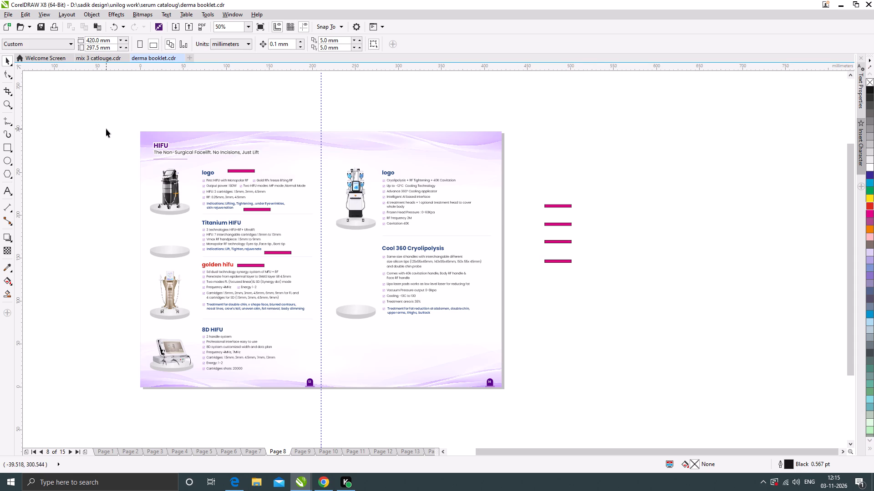
# Copy the HIFU page heading with its tagline and underline to the top of the facing page, above the cryolipolysis "logo" entry.
pyautogui.moveTo(107, 130); pyautogui.dragTo(300, 163)
pyautogui.click(223, 103)
pyautogui.moveTo(109, 129); pyautogui.dragTo(295, 161)
pyautogui.click(244, 108)
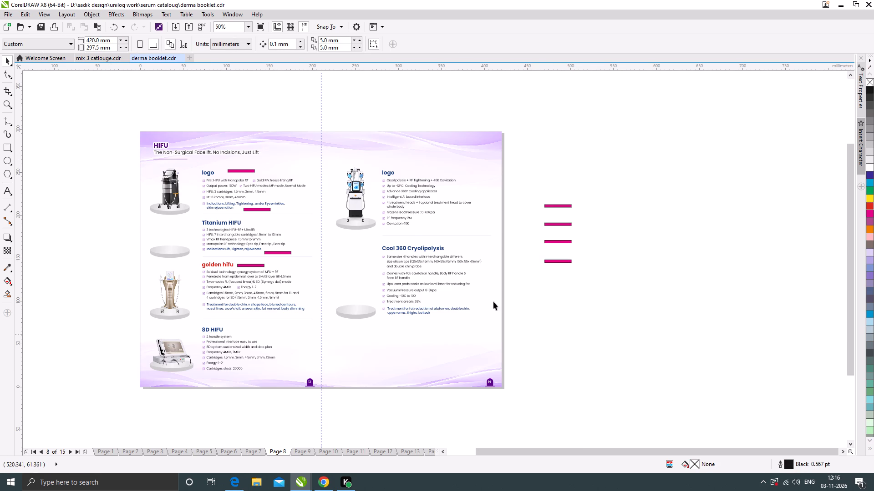
pyautogui.moveTo(93, 126); pyautogui.dragTo(318, 163)
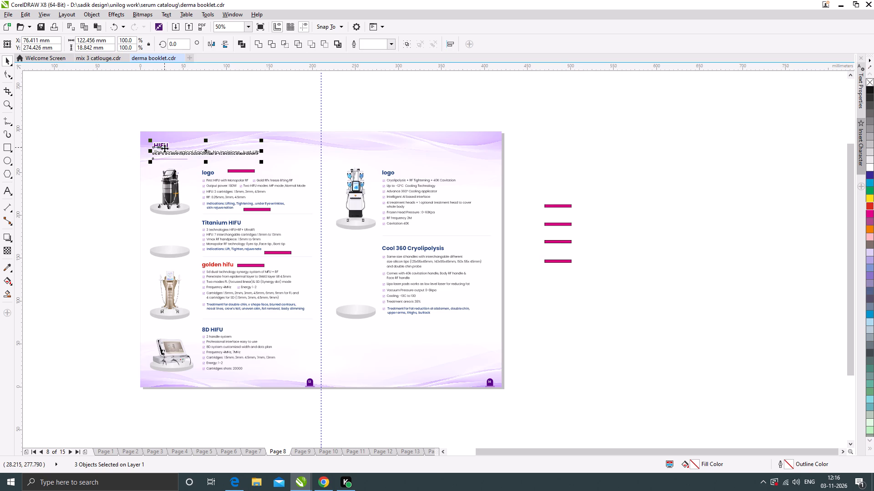
pyautogui.moveTo(164, 148); pyautogui.dragTo(372, 147)
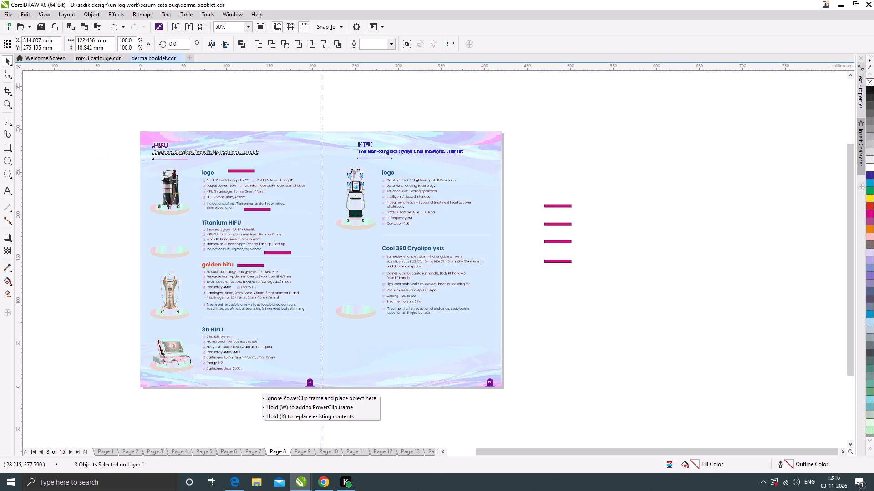
pyautogui.moveTo(372, 147); pyautogui.dragTo(368, 145)
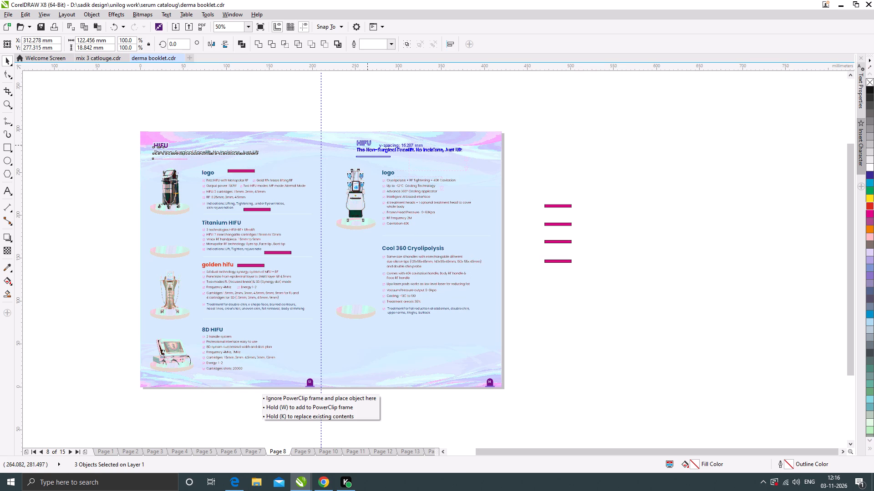
pyautogui.moveTo(368, 145); pyautogui.dragTo(358, 145)
pyautogui.rightClick(358, 145)
pyautogui.click(366, 115)
pyautogui.click(560, 346)
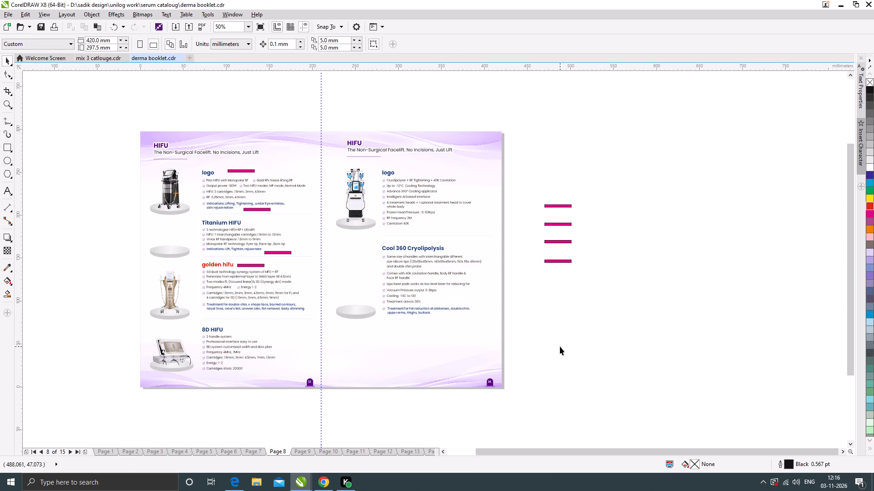
pyautogui.click(636, 348)
pyautogui.click(587, 345)
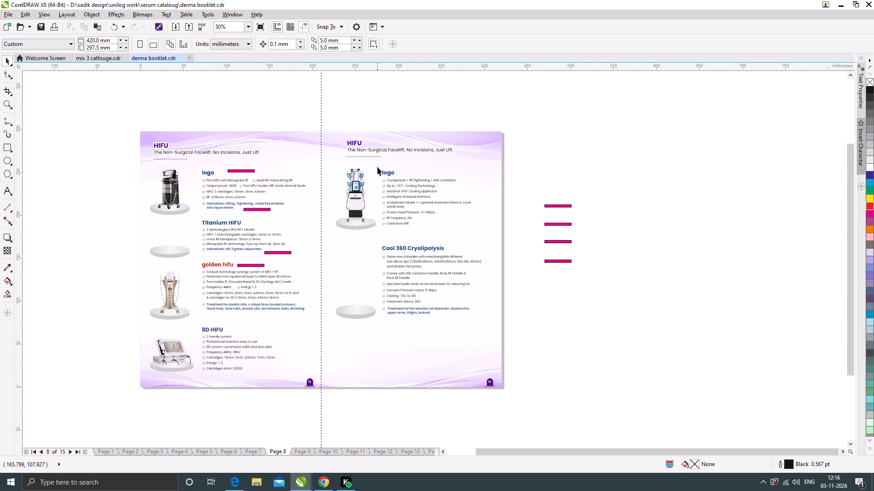
# Place a copy of the cryolipolysis "logo" entry's machine picture below the empty platform of the Cool 360 Cryolipolysis entry.
pyautogui.scroll(1, 379, 179)
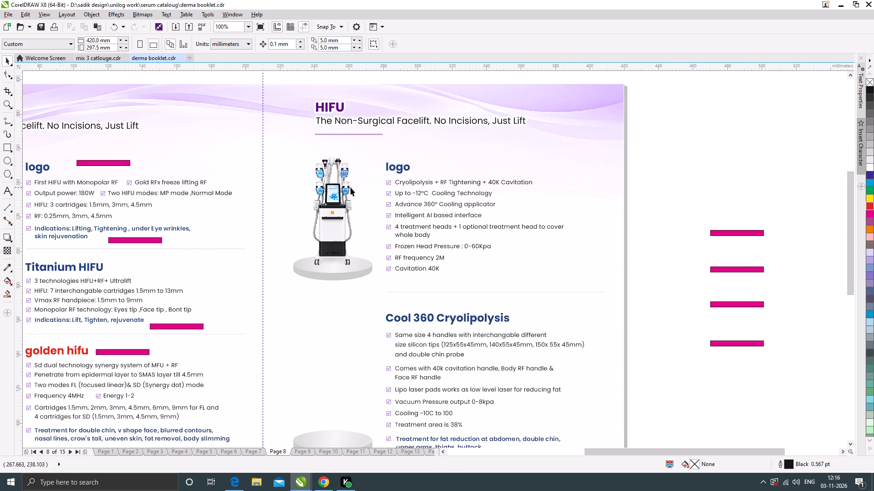
pyautogui.scroll(3, 346, 188)
pyautogui.scroll(-1, 320, 193)
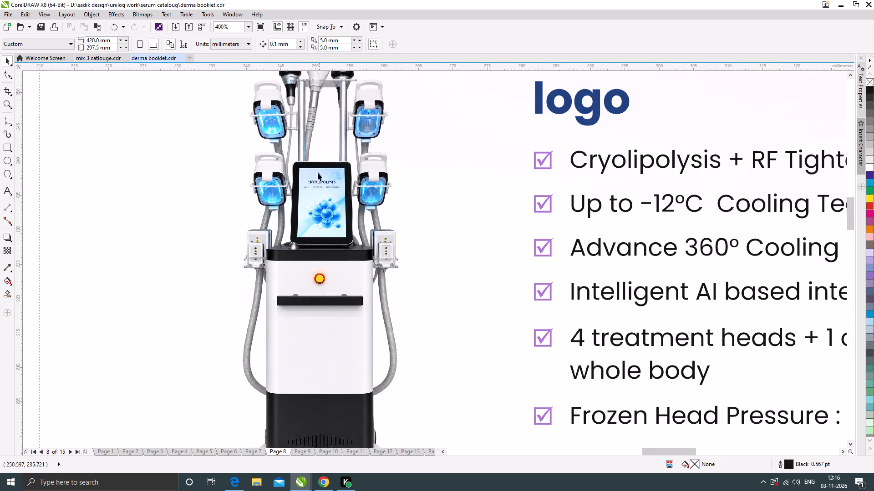
pyautogui.scroll(-4, 309, 137)
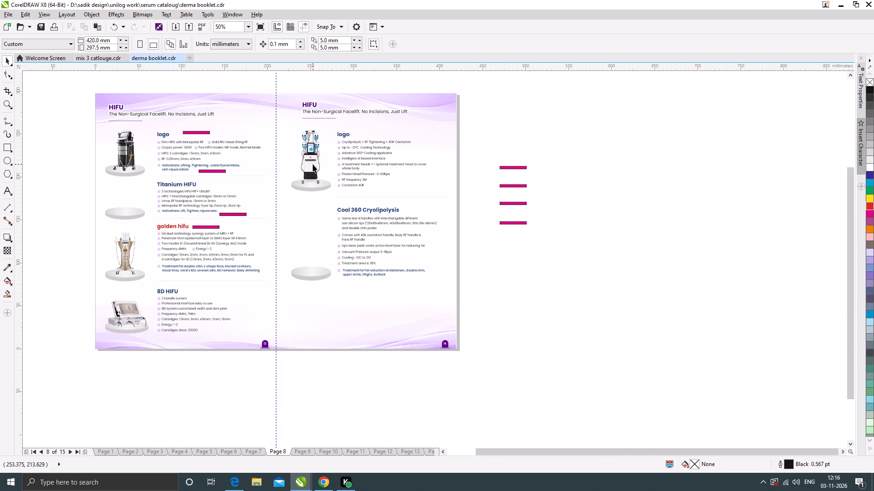
pyautogui.click(510, 291)
pyautogui.moveTo(310, 165); pyautogui.dragTo(312, 329)
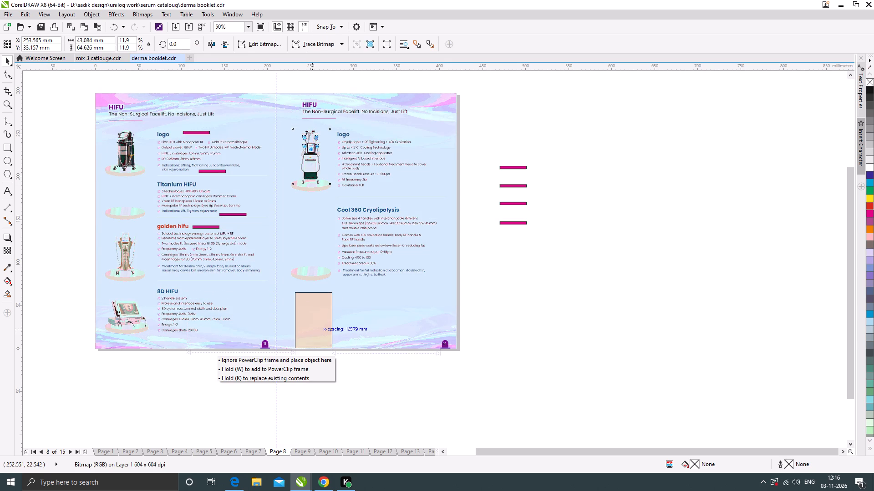
pyautogui.moveTo(312, 329); pyautogui.dragTo(312, 327)
pyautogui.rightClick(312, 327)
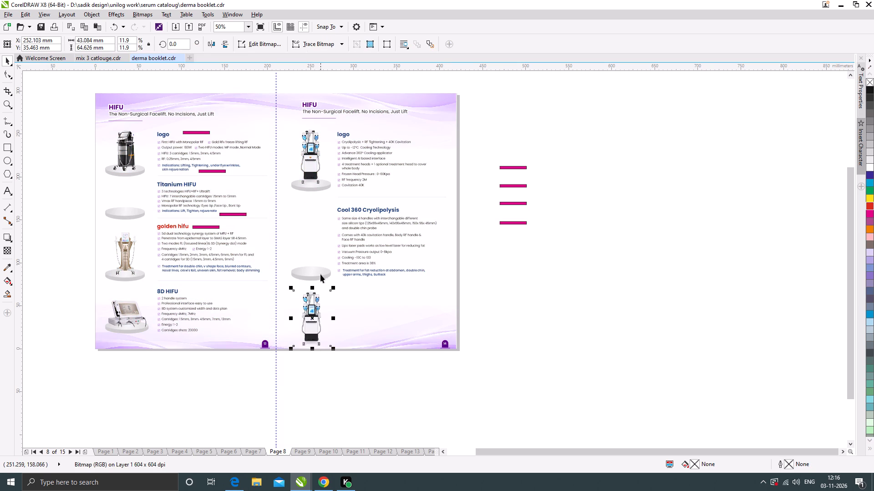
pyautogui.scroll(1, 314, 336)
pyautogui.moveTo(312, 322); pyautogui.dragTo(315, 318)
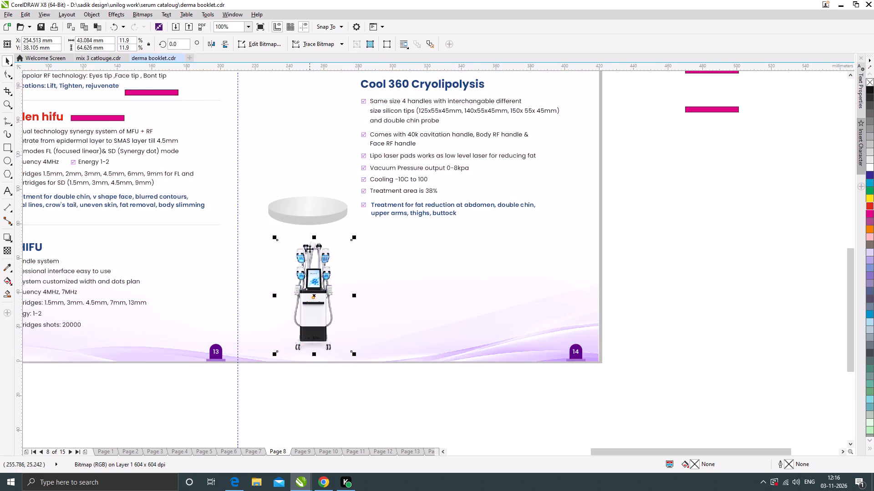
# Move the empty platform beside the Cool 360 Cryolipolysis entry up by about 19 mm.
pyautogui.scroll(-2, 310, 248)
pyautogui.click(309, 227)
pyautogui.scroll(2, 310, 209)
pyautogui.scroll(-1, 310, 209)
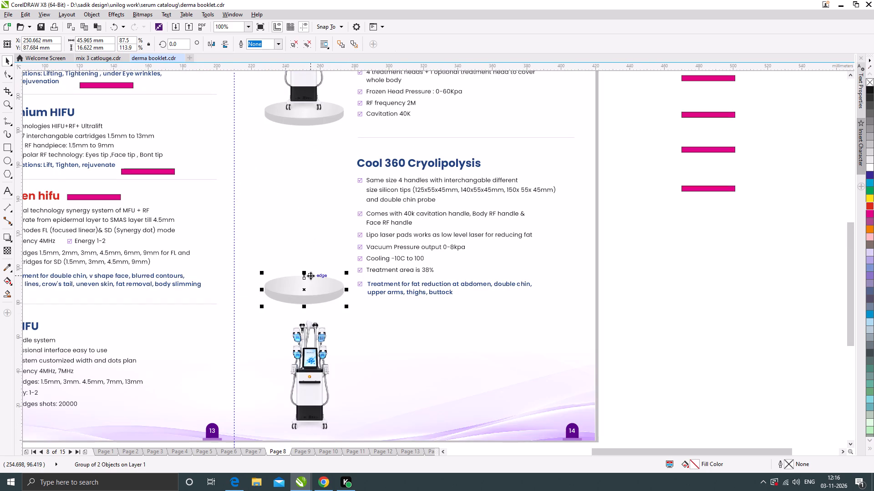
pyautogui.moveTo(310, 276); pyautogui.dragTo(308, 243)
# Delete the original machine picture from the platform beside the cryolipolysis "logo" entry.
pyautogui.scroll(-2, 311, 244)
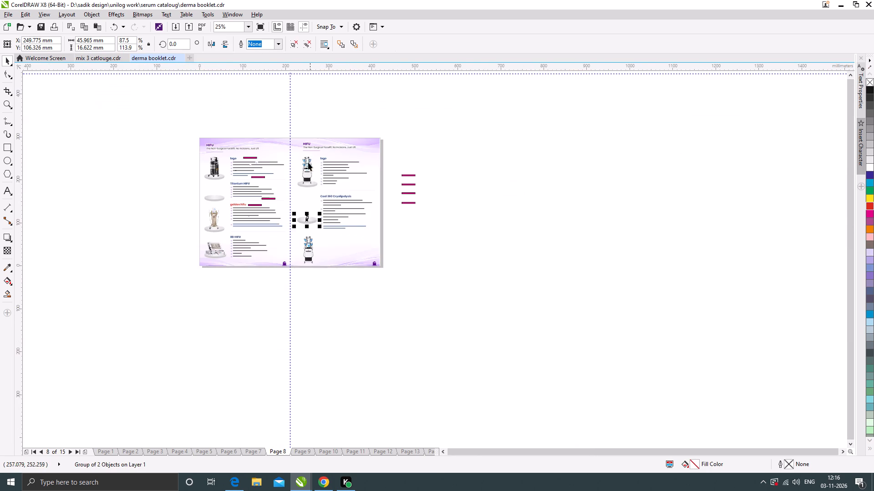
pyautogui.click(307, 169)
pyautogui.scroll(1, 309, 173)
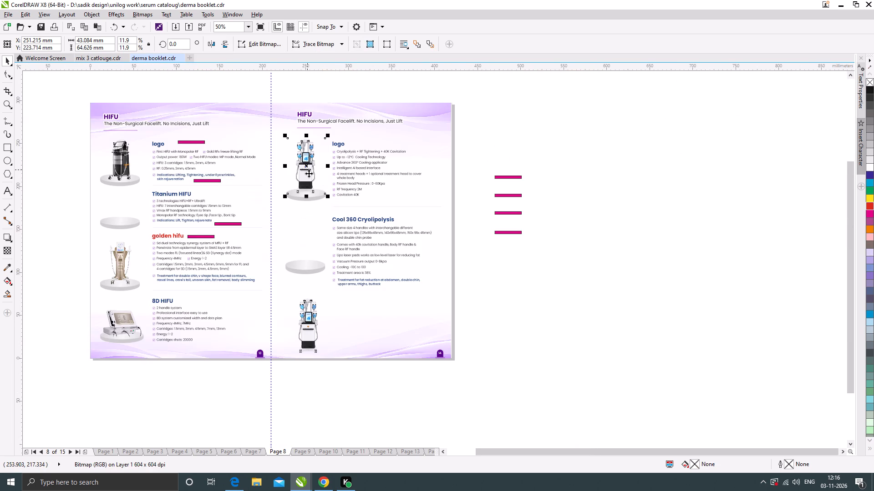
pyautogui.press('Delete')
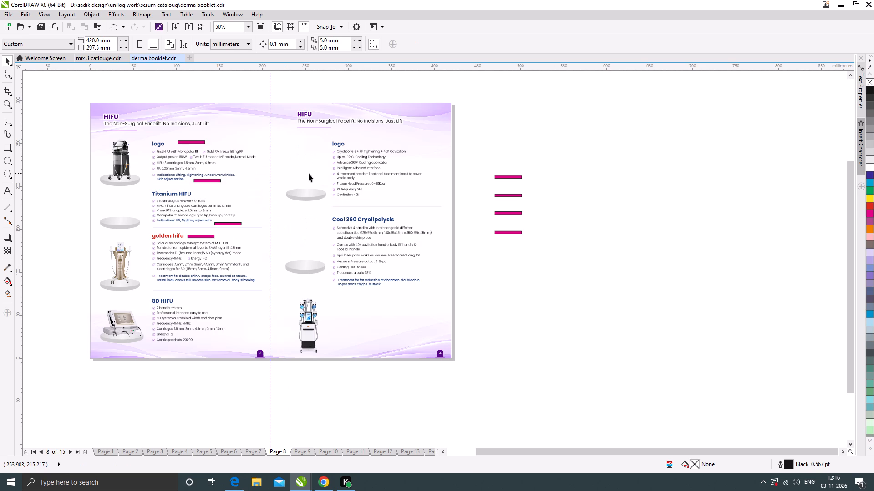
# Move the copied machine picture near the bottom of page 14 slightly upward.
pyautogui.scroll(1, 319, 332)
pyautogui.moveTo(302, 331); pyautogui.dragTo(295, 310)
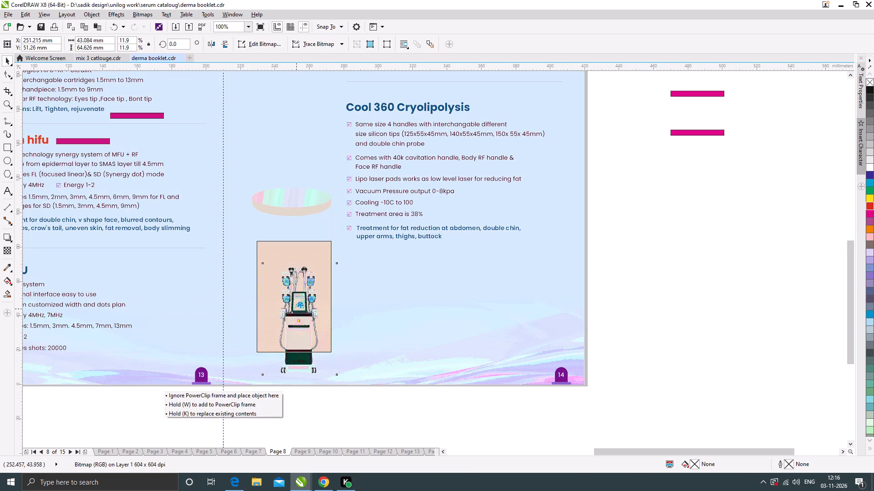
pyautogui.moveTo(295, 310); pyautogui.dragTo(295, 313)
pyautogui.scroll(-1, 296, 310)
pyautogui.click(507, 301)
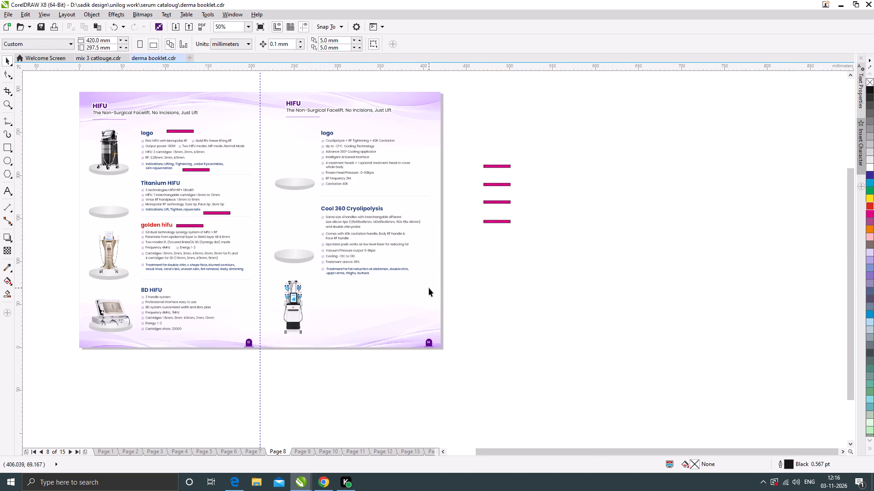
# Move the Cool 360 Cryolipolysis heading and its bullet points slightly up, closer to the divider line.
pyautogui.moveTo(455, 283); pyautogui.dragTo(306, 200)
pyautogui.scroll(2, 335, 204)
pyautogui.moveTo(328, 220); pyautogui.dragTo(328, 207)
pyautogui.scroll(-2, 329, 217)
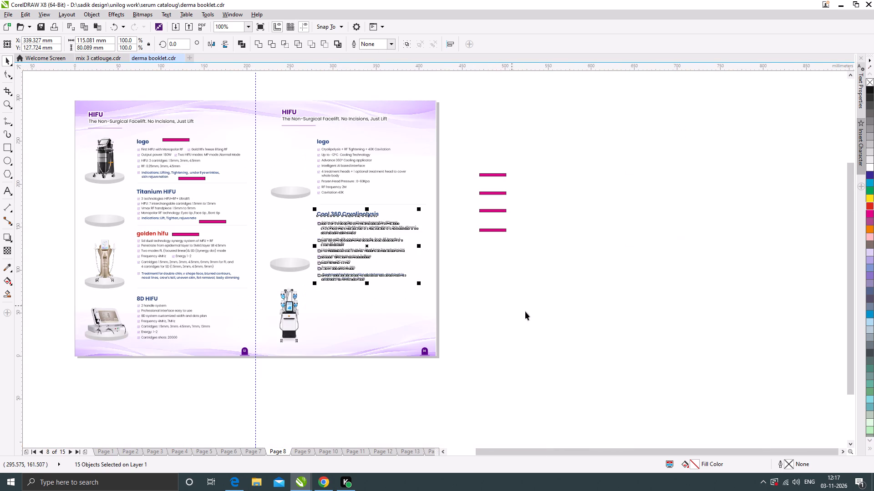
pyautogui.click(525, 311)
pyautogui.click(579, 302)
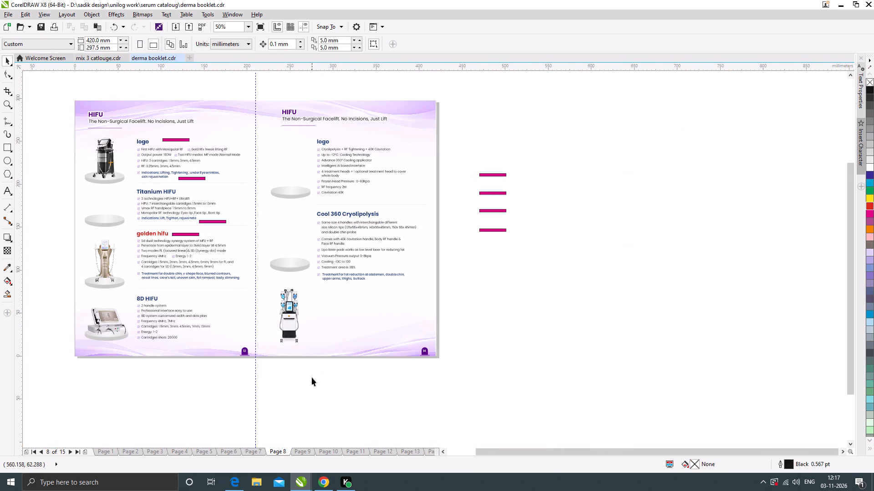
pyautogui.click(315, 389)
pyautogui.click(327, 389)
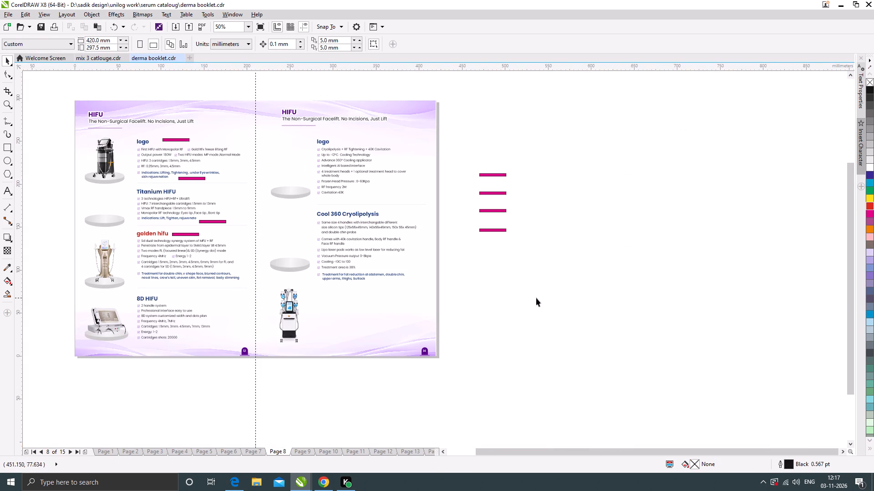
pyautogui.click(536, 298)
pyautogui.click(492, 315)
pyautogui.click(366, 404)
# On Page 9, change the all-caps FOLLILASE PRIME HAIR REGROWTH SYSTEM heading to title case.
pyautogui.click(299, 452)
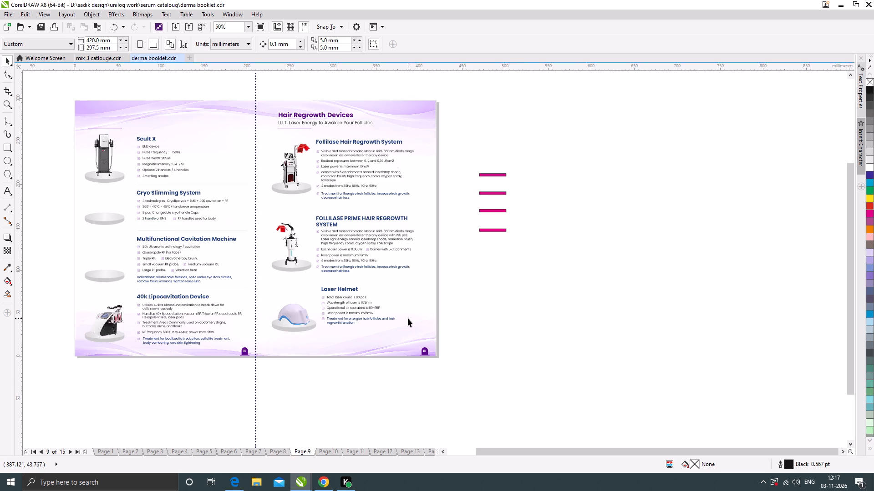
pyautogui.click(58, 99)
pyautogui.click(477, 277)
pyautogui.scroll(1, 378, 149)
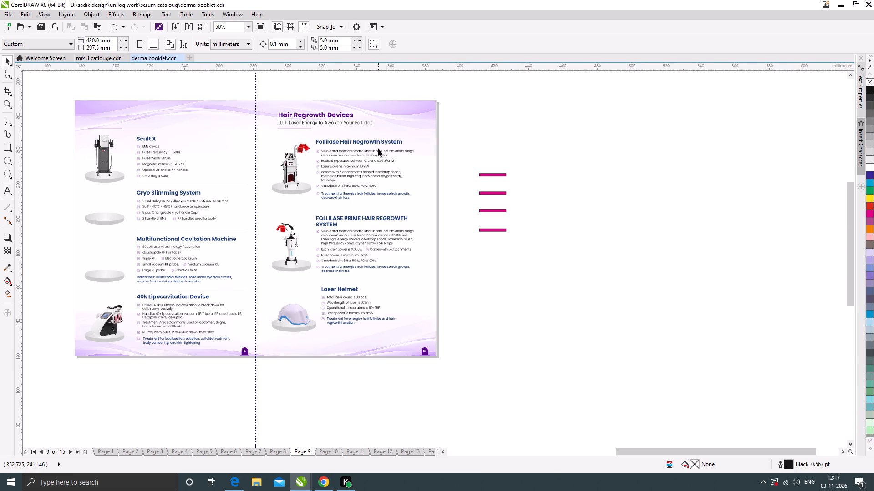
pyautogui.click(537, 121)
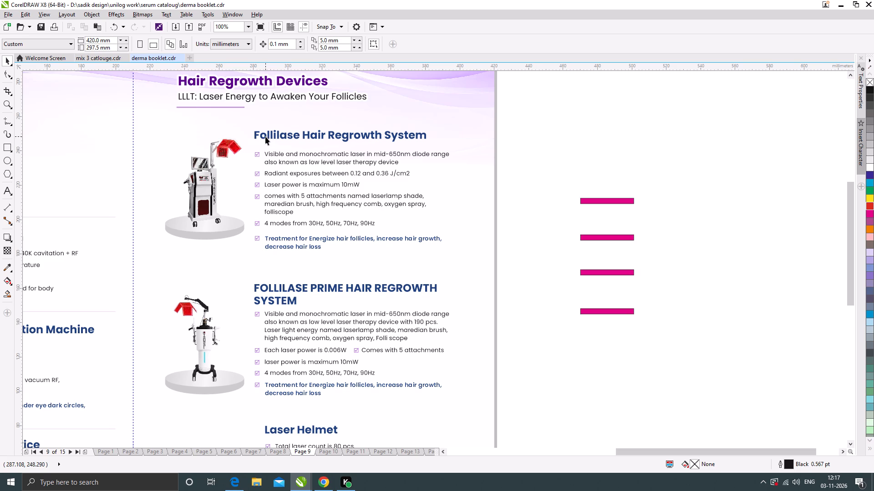
pyautogui.scroll(-1, 320, 151)
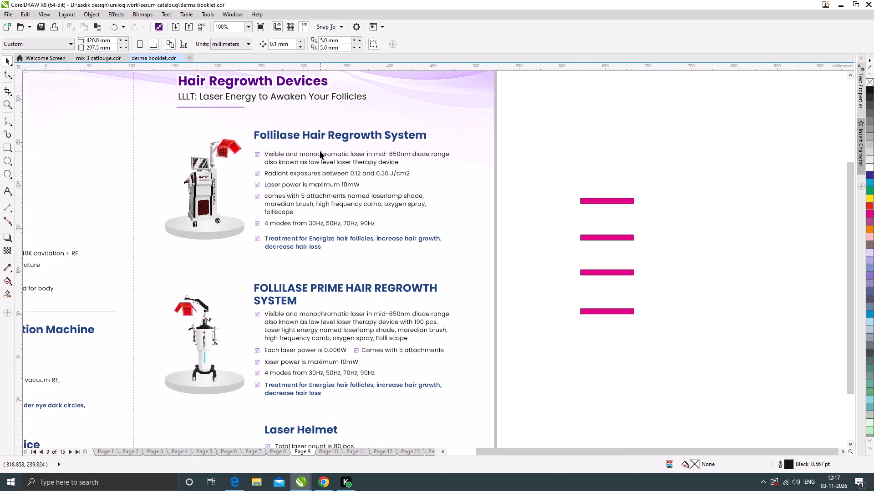
pyautogui.scroll(1, 299, 227)
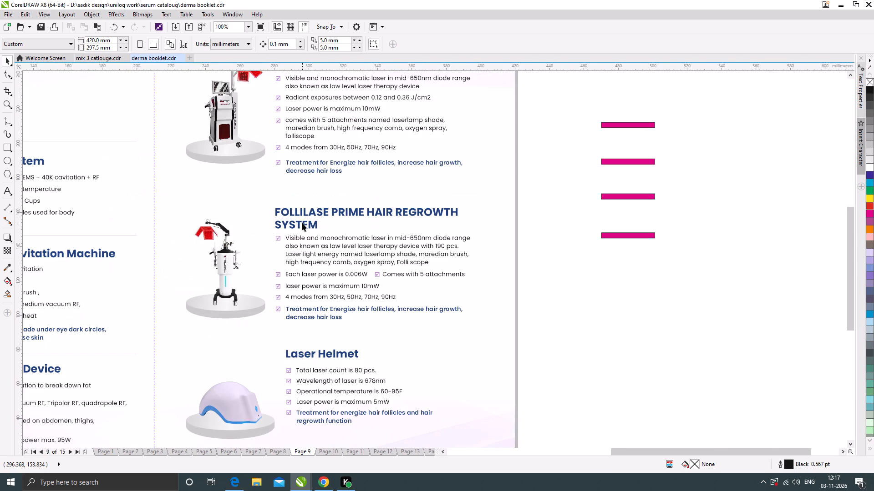
pyautogui.doubleClick(304, 224)
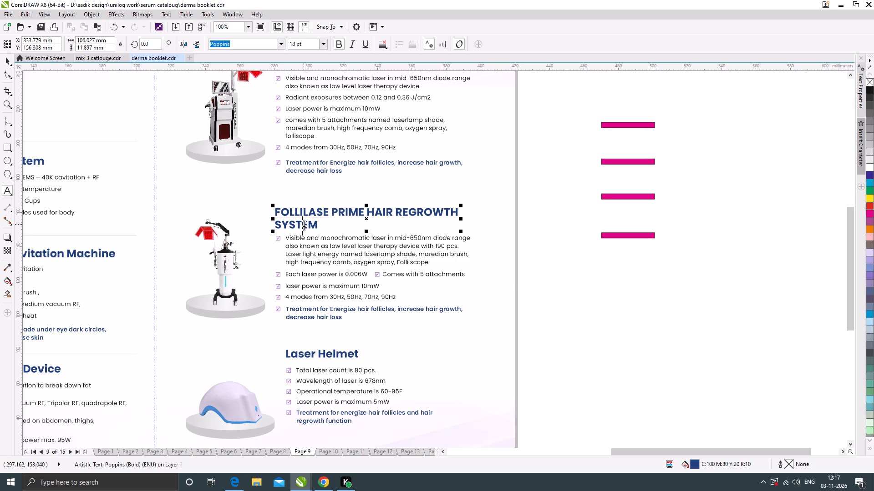
pyautogui.hotkey('ctrl', 'a')
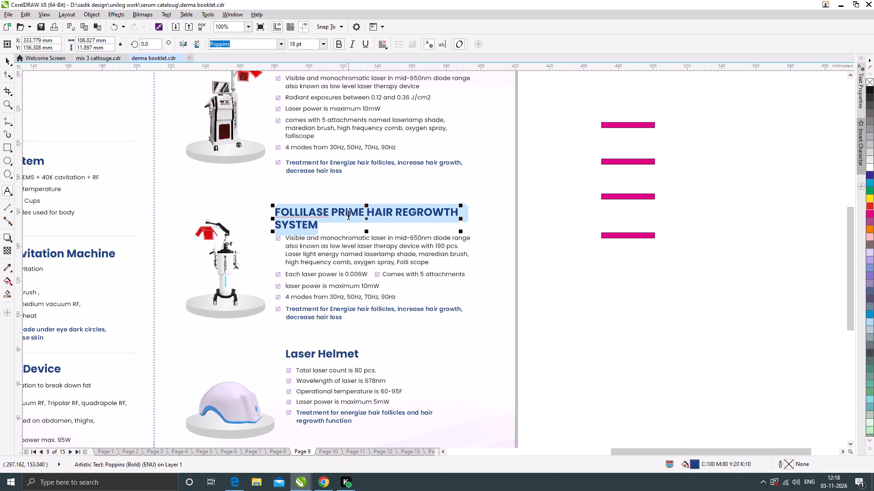
pyautogui.rightClick(348, 214)
pyautogui.click(466, 333)
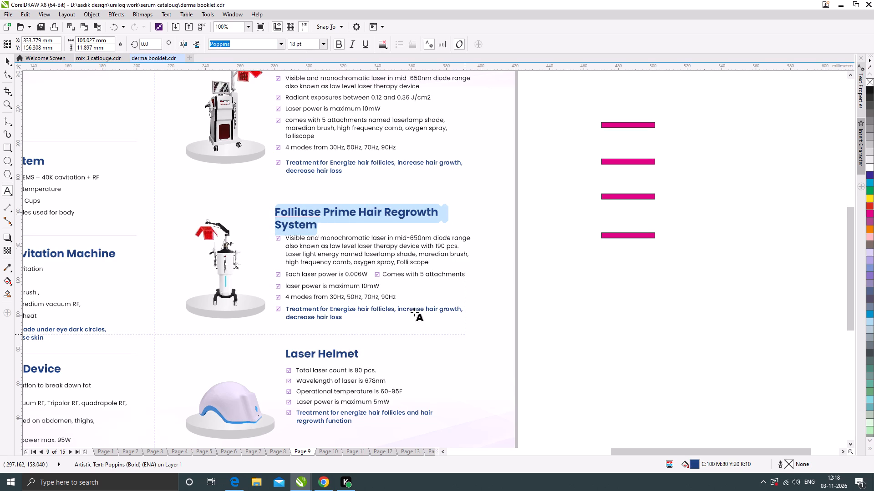
pyautogui.click(7, 57)
pyautogui.scroll(-1, 308, 150)
pyautogui.click(528, 301)
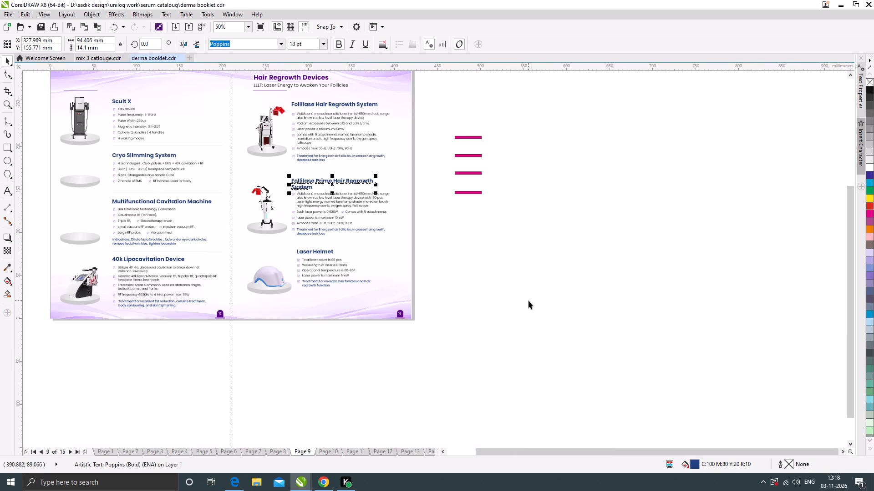
# Move the Follilase Prime Hair Regrowth System heading up by about 3 mm, away from its bullet points.
pyautogui.scroll(2, 305, 184)
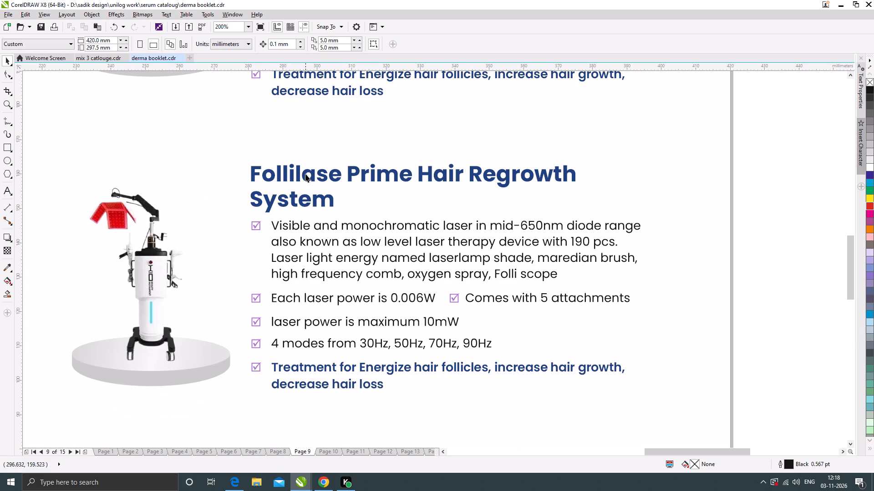
pyautogui.moveTo(305, 174); pyautogui.dragTo(305, 161)
pyautogui.scroll(-3, 305, 163)
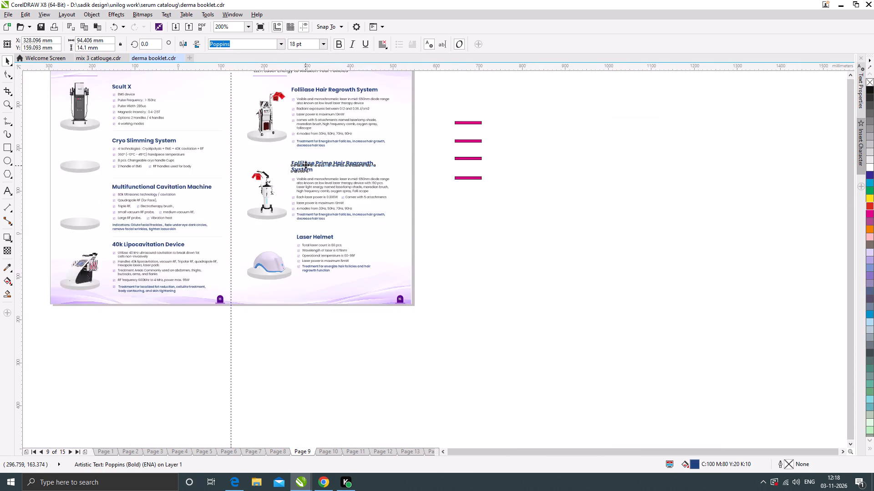
pyautogui.click(445, 227)
# Place a copy of the lowest off-page magenta marker bar beside the Multifunctional Cavitation Machine's indications text.
pyautogui.scroll(1, 294, 149)
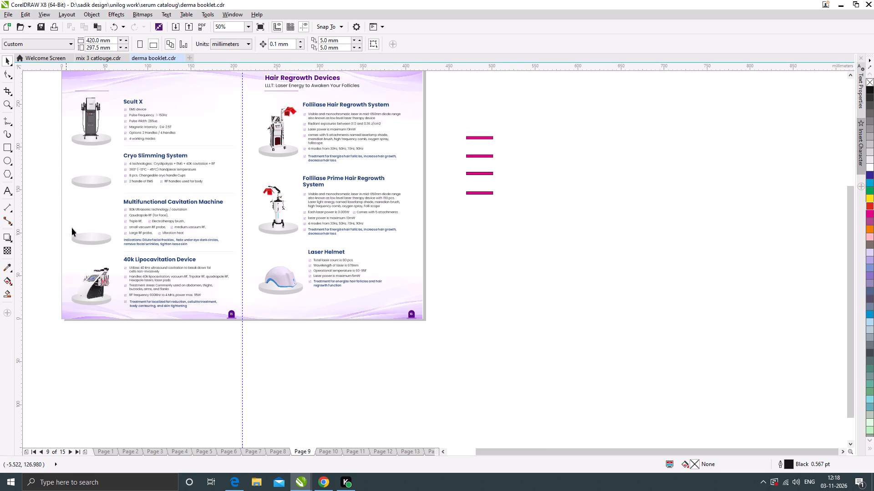
pyautogui.scroll(1, 74, 230)
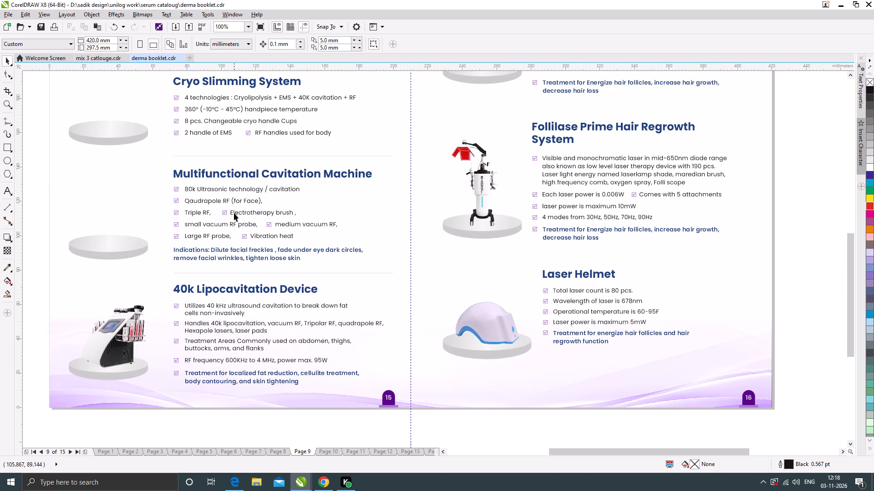
pyautogui.scroll(-1, 234, 213)
pyautogui.moveTo(559, 185); pyautogui.dragTo(304, 239)
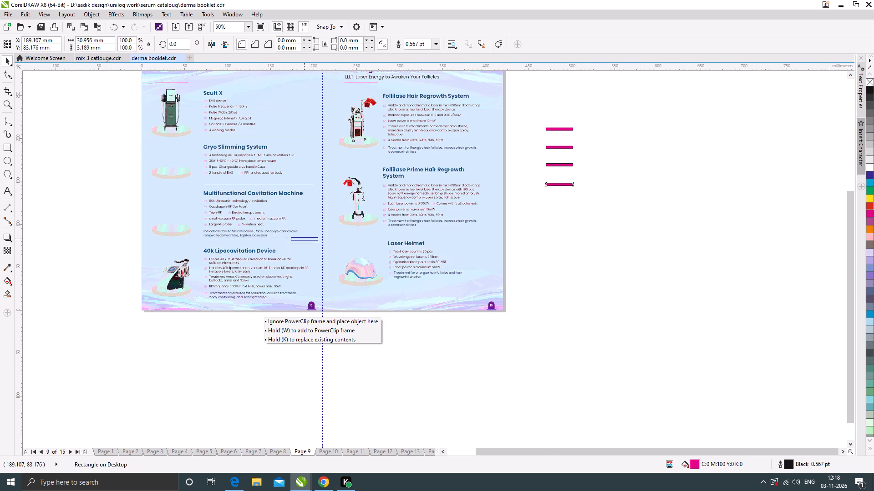
pyautogui.moveTo(304, 239); pyautogui.dragTo(290, 237)
pyautogui.rightClick(290, 237)
# Copy the magenta marker bar to just below the treatment line of the 40k Lipocavitation Device entry.
pyautogui.scroll(1, 298, 261)
pyautogui.moveTo(290, 214); pyautogui.dragTo(283, 277)
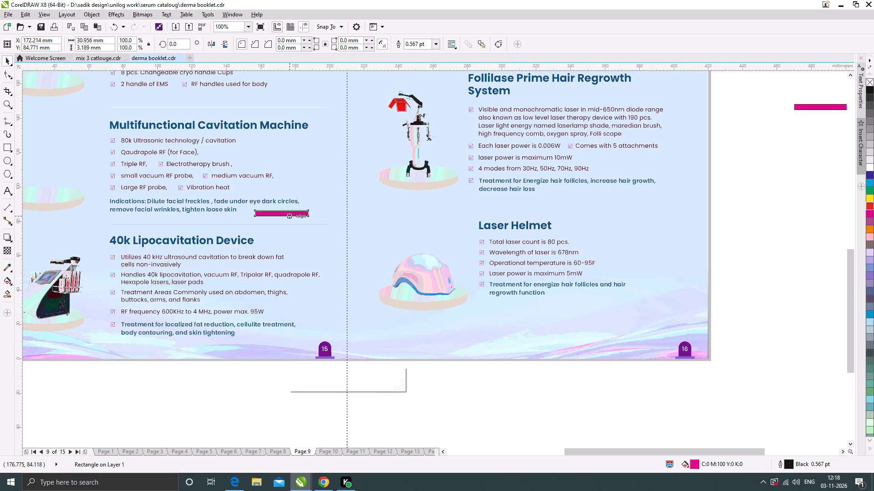
pyautogui.moveTo(283, 277); pyautogui.dragTo(203, 345)
pyautogui.rightClick(203, 345)
# Move the marker bar from below the 40k Lipocavitation Device entry off the page, under the stack of spare magenta bars.
pyautogui.moveTo(203, 344); pyautogui.dragTo(515, 293)
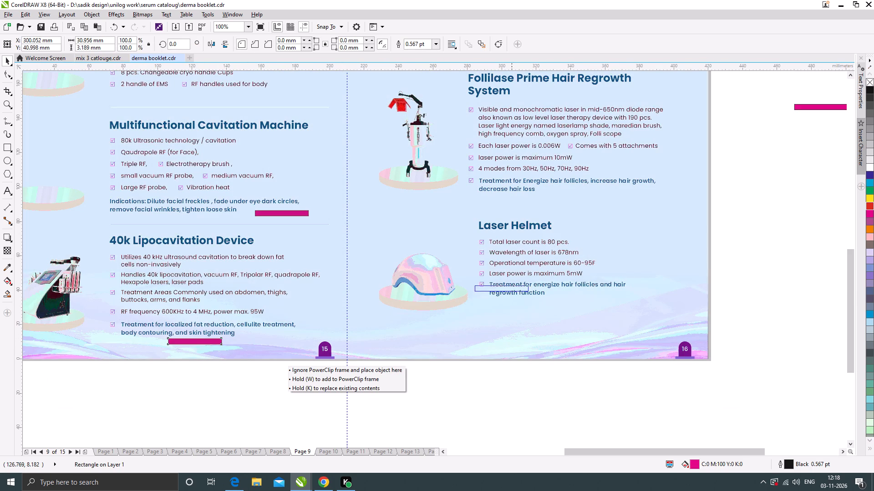
pyautogui.moveTo(515, 293); pyautogui.dragTo(540, 202)
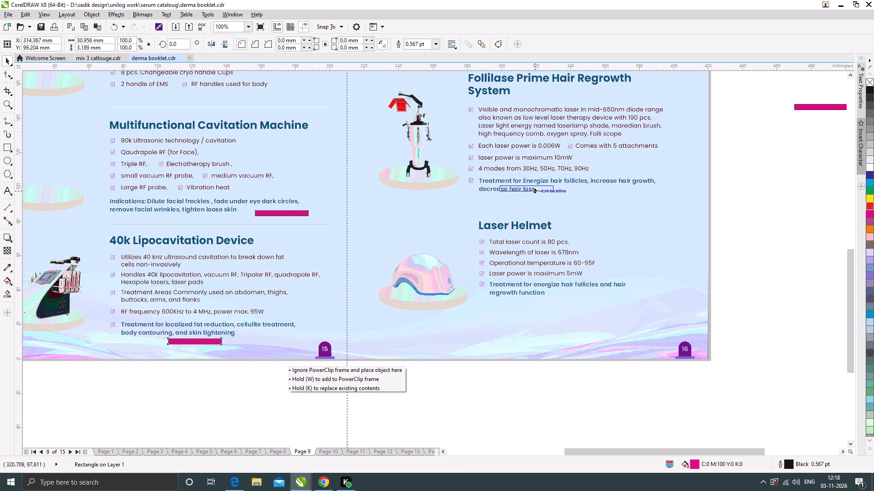
pyautogui.moveTo(540, 202); pyautogui.dragTo(486, 389)
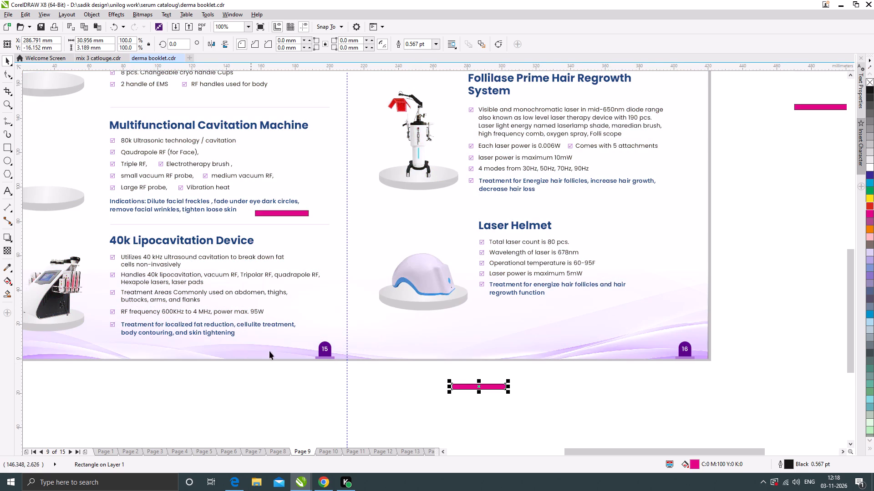
pyautogui.scroll(-1, 372, 342)
pyautogui.moveTo(428, 364); pyautogui.dragTo(584, 235)
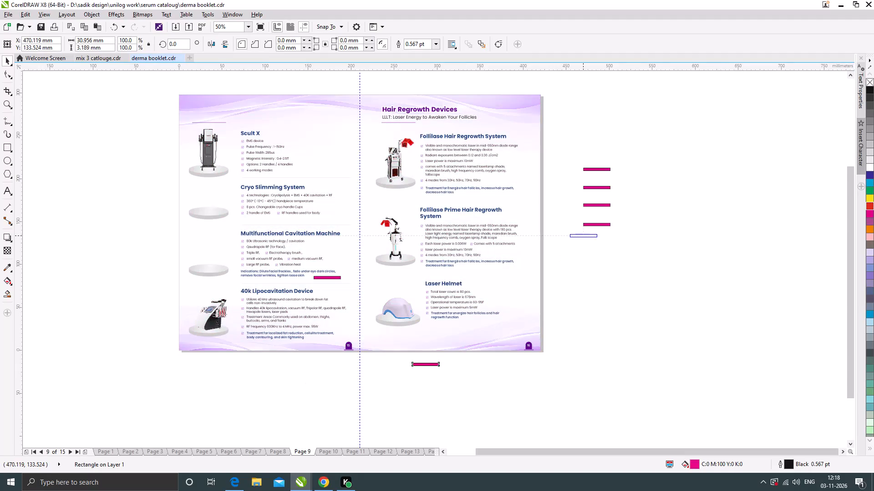
pyautogui.moveTo(584, 235); pyautogui.dragTo(593, 235)
pyautogui.click(620, 265)
# Look over the product entries and empty platforms on the Page 9 and Page 10 spreads.
pyautogui.click(127, 161)
pyautogui.scroll(1, 242, 127)
pyautogui.scroll(-1, 257, 122)
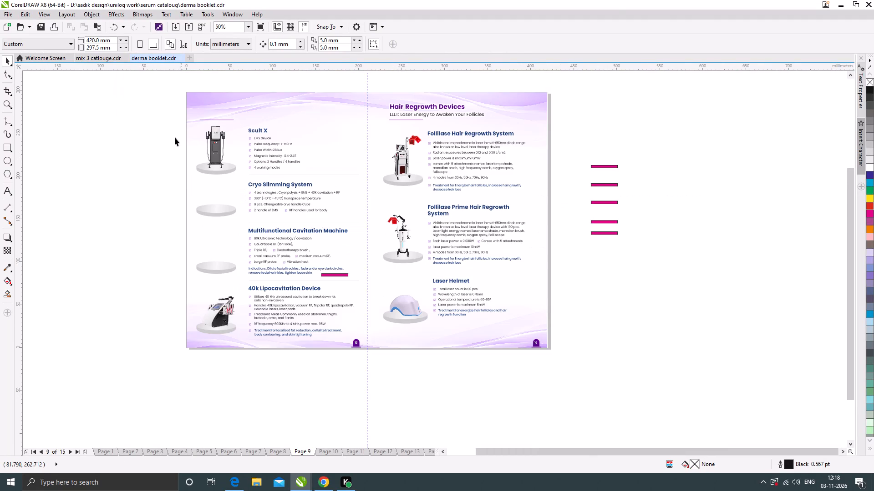
pyautogui.click(175, 137)
pyautogui.click(149, 161)
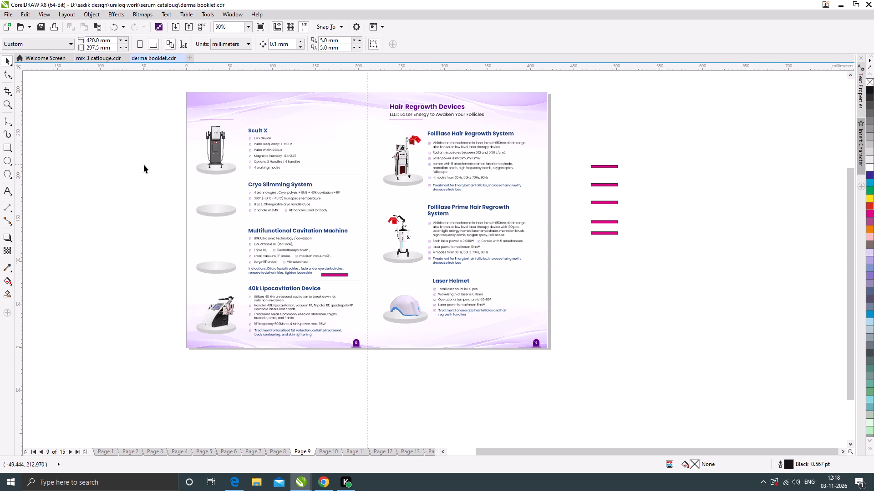
pyautogui.click(327, 453)
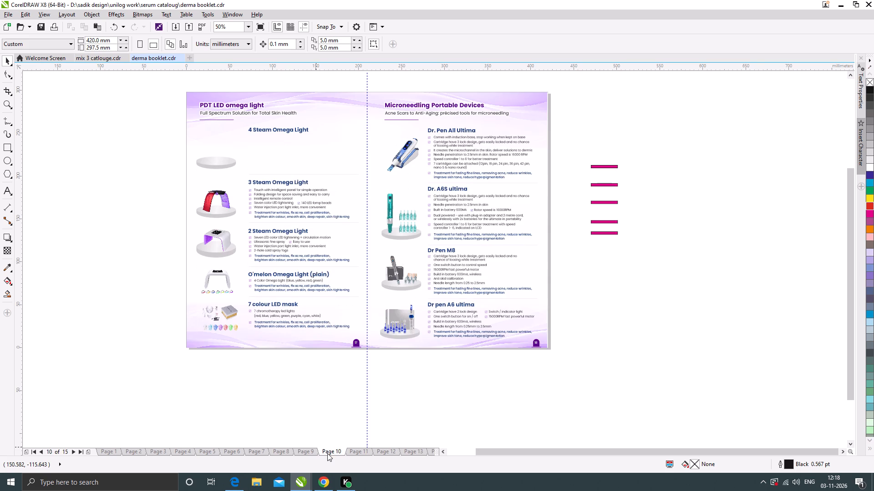
pyautogui.click(136, 184)
pyautogui.click(303, 451)
pyautogui.click(149, 232)
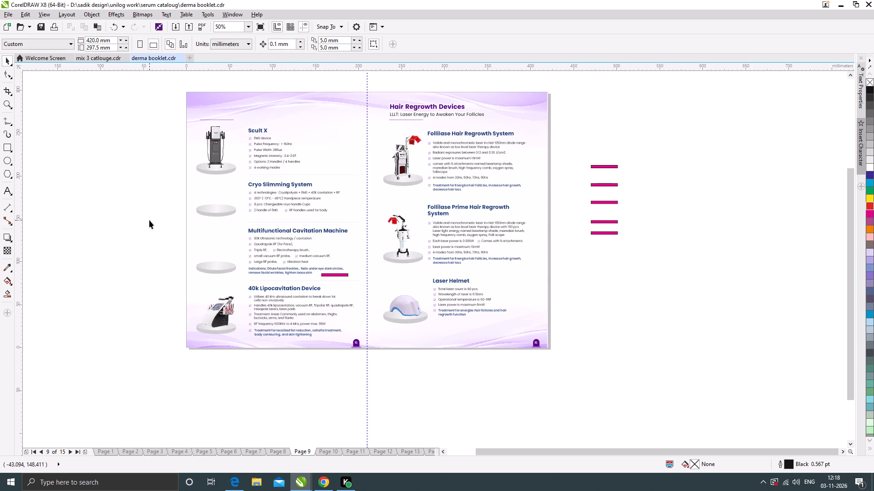
# Check the Page 8 spread and return to Page 9 to examine the Scult X entry up close.
pyautogui.click(277, 452)
pyautogui.click(307, 452)
pyautogui.scroll(1, 251, 135)
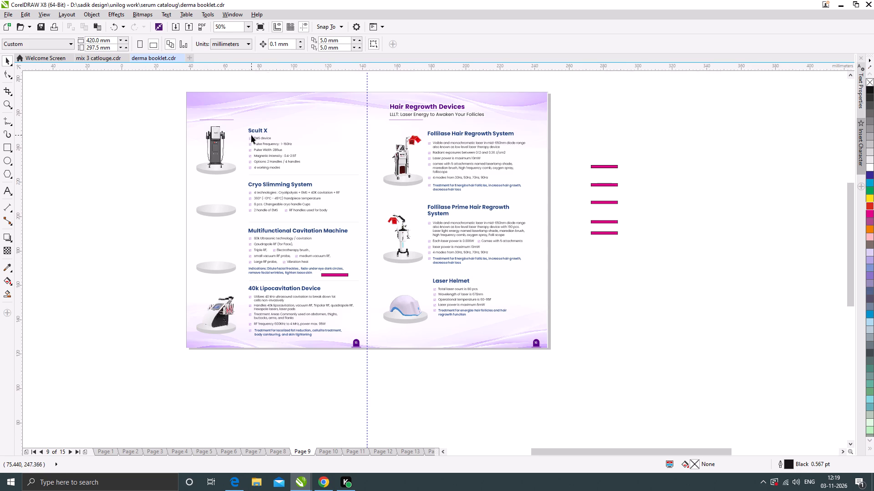
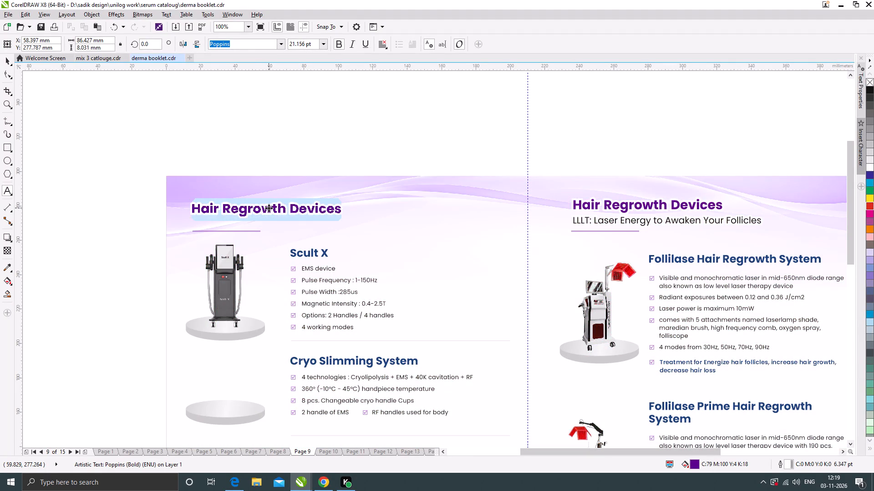
# Replace the Page 9 heading "Hair Regrowth Devices" above the Scult X entry with the copied text "Cryo Slimming system".
pyautogui.hotkey('ctrl', 'v')
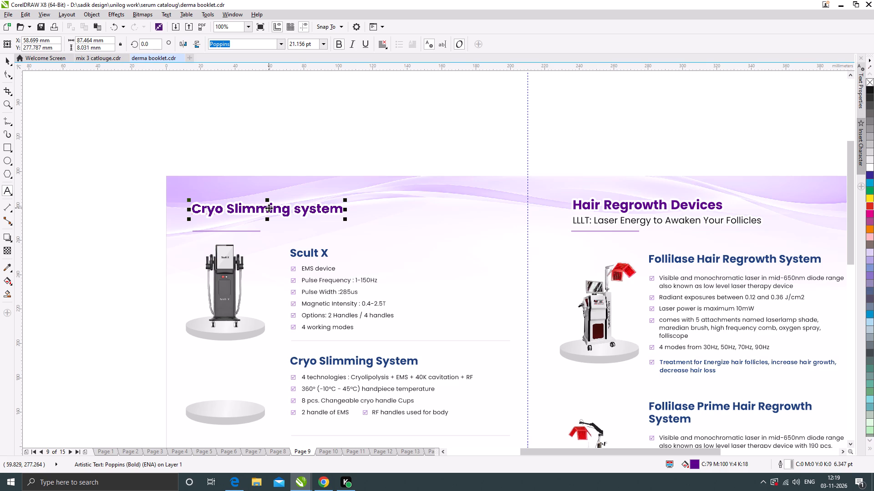
# Change the whole "Cryo Slimming system" heading on Page 9 to Title Case.
pyautogui.hotkey('ctrl', 'a')
pyautogui.rightClick(269, 208)
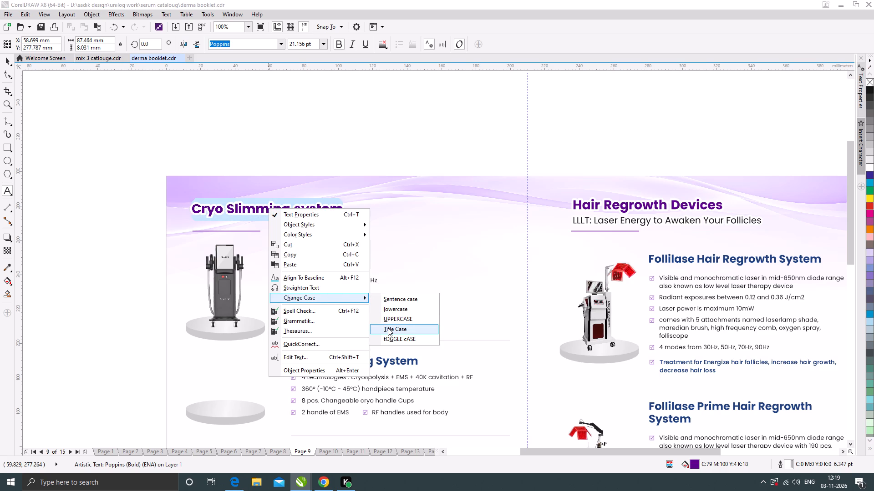
# Change the case of the "Cryo Slimming System" page heading on Page 9 to Title Case.
pyautogui.click(388, 328)
pyautogui.rightClick(294, 211)
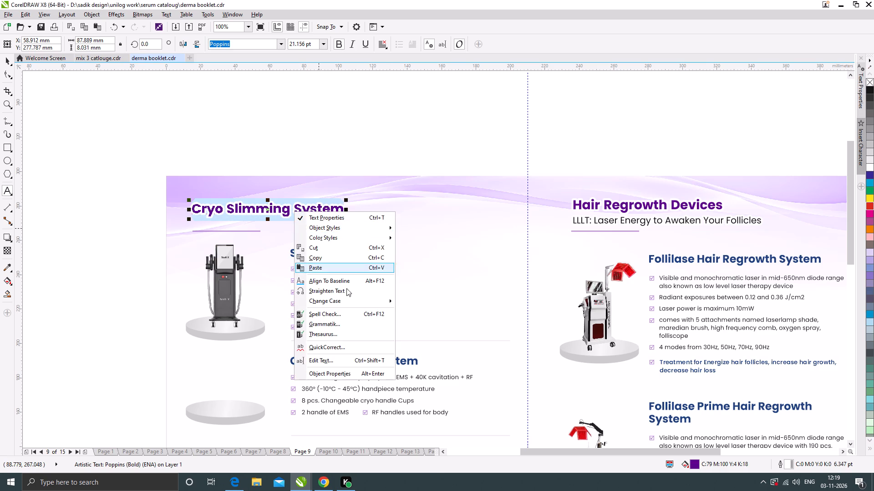
pyautogui.click(419, 328)
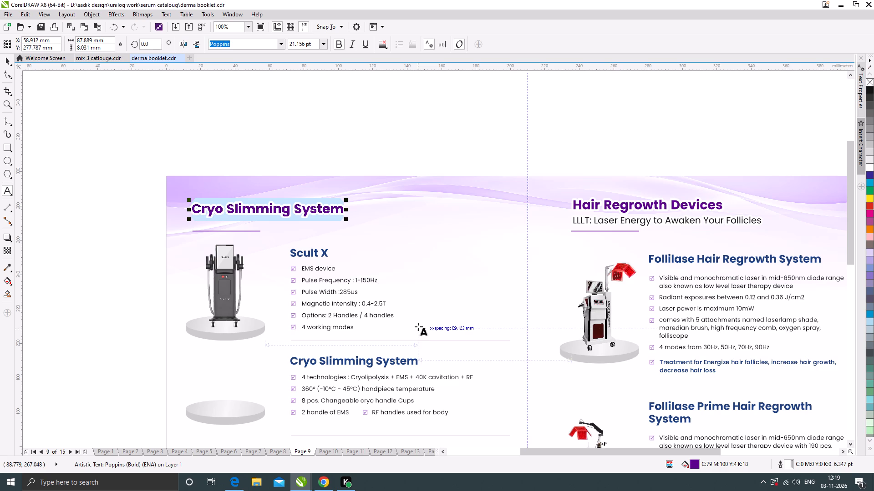
pyautogui.click(5, 61)
pyautogui.click(257, 126)
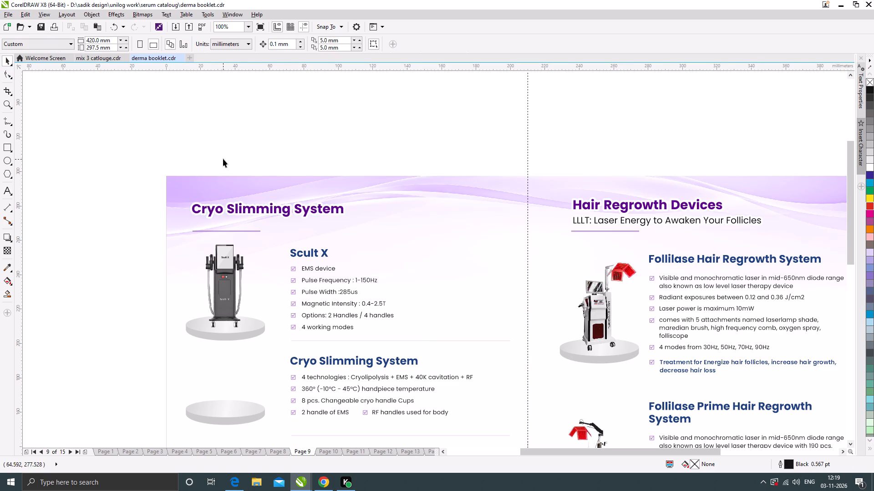
# Look over the PDT LED omega light and Microneedling Portable Devices entries on the Page 10 spread.
pyautogui.scroll(-1, 223, 159)
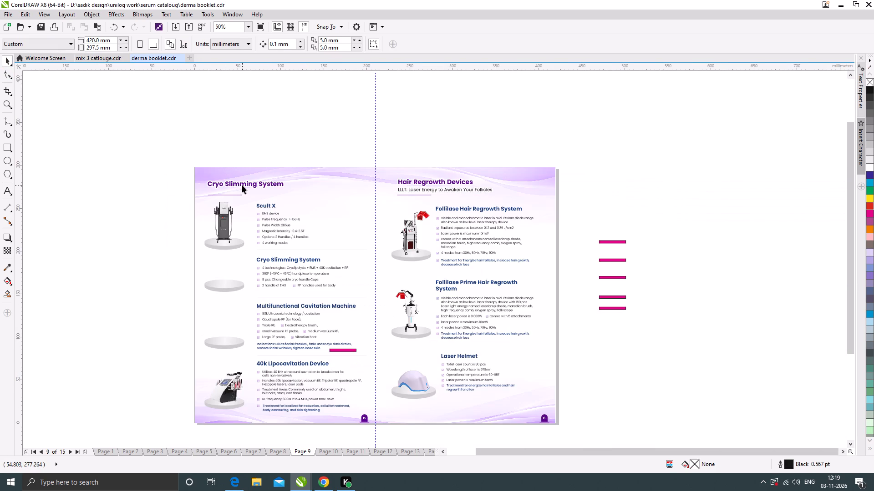
pyautogui.click(327, 451)
pyautogui.click(652, 364)
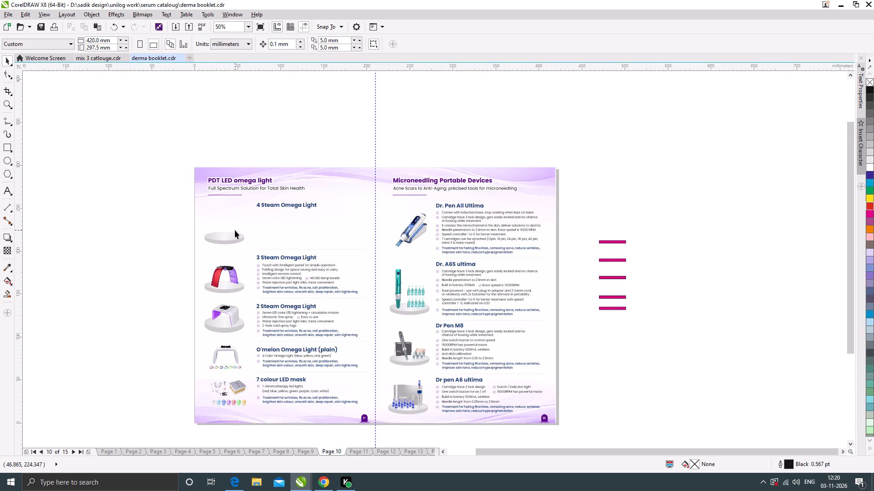
pyautogui.click(154, 251)
pyautogui.scroll(1, 306, 223)
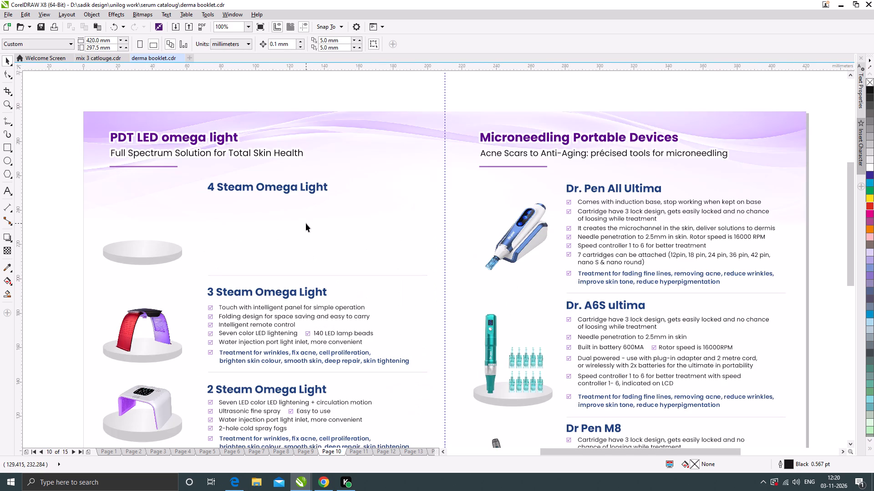
pyautogui.scroll(-1, 295, 200)
pyautogui.click(112, 251)
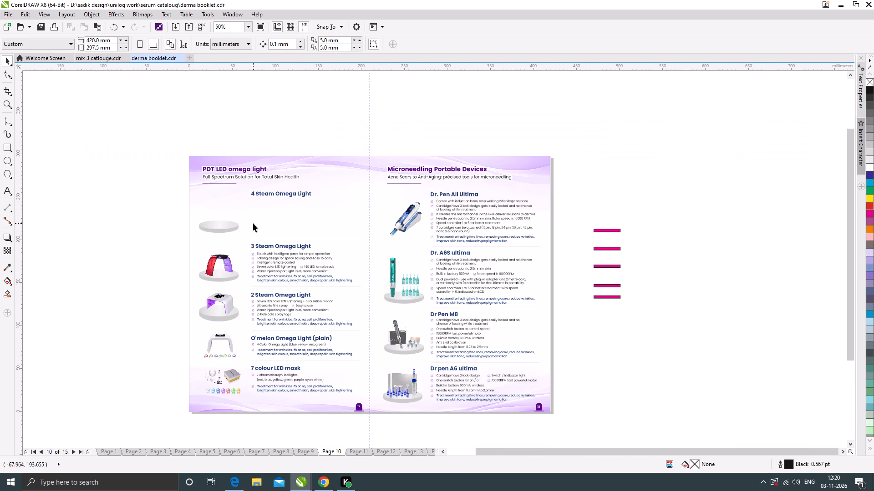
pyautogui.scroll(1, 253, 223)
pyautogui.scroll(-1, 269, 205)
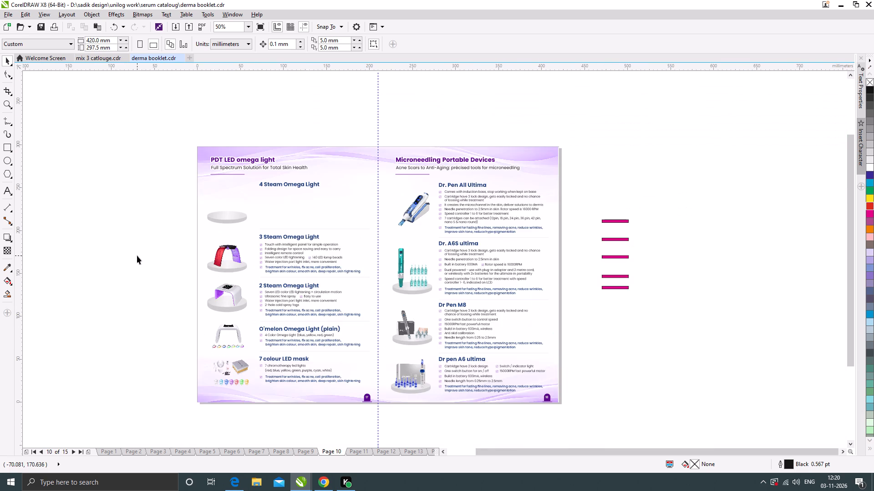
pyautogui.click(137, 256)
# On Page 11, capitalise the first Cautery Devices product heading so it reads "Mega Surg Gold RF Cautery".
pyautogui.click(354, 451)
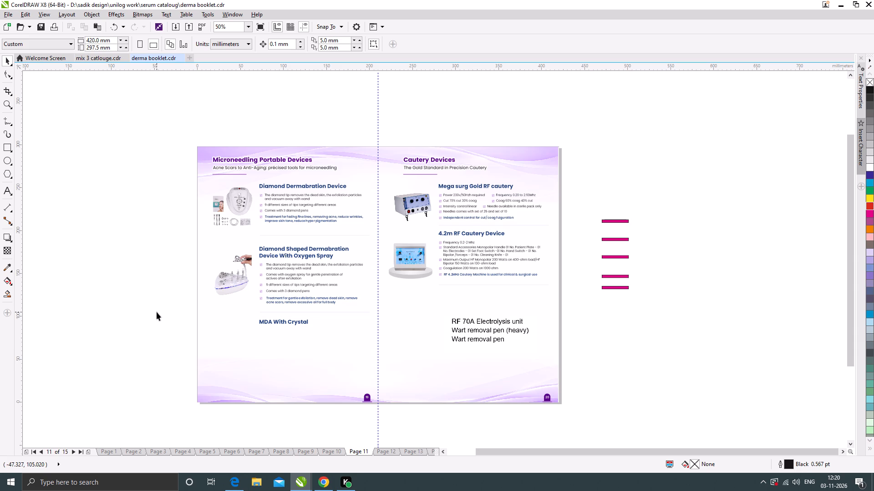
pyautogui.click(600, 170)
pyautogui.scroll(1, 540, 190)
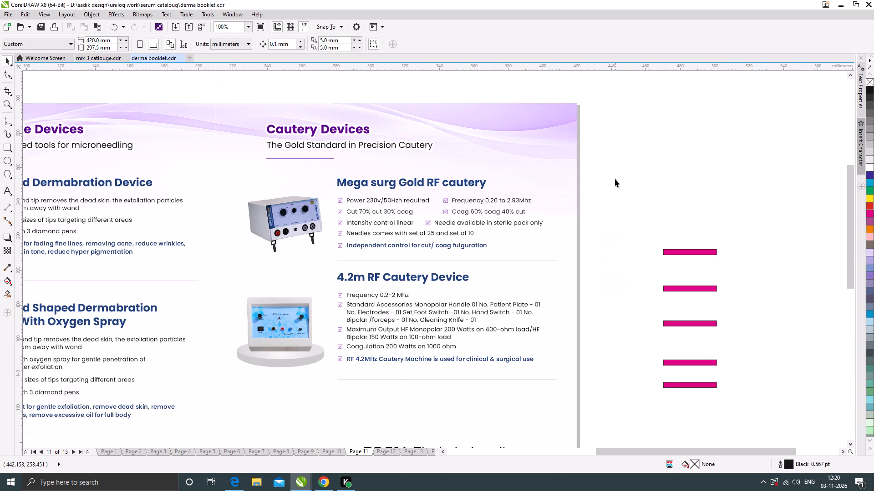
pyautogui.scroll(1, 376, 184)
pyautogui.doubleClick(376, 183)
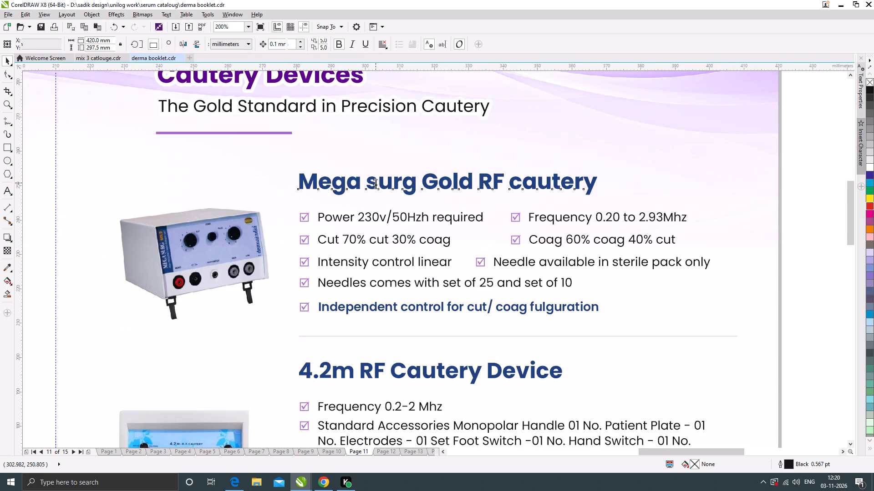
pyautogui.moveTo(375, 182); pyautogui.dragTo(369, 183)
pyautogui.press('s')
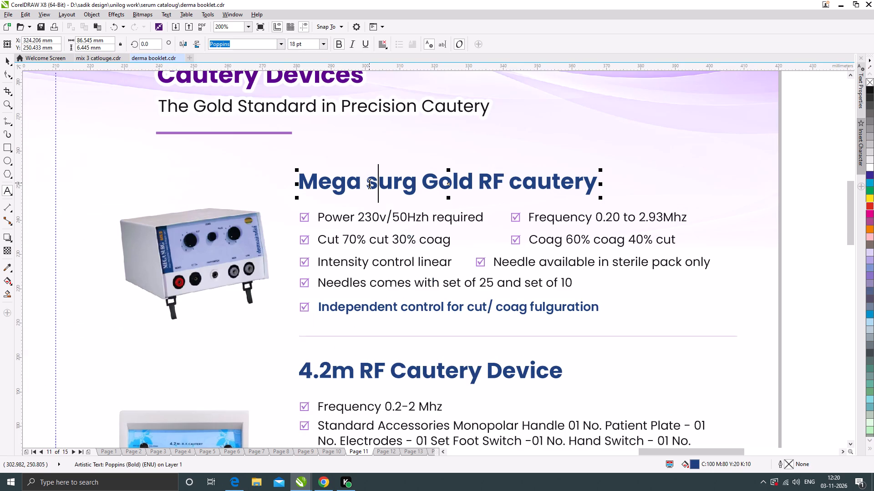
pyautogui.press('BackSpace')
pyautogui.press('s')
pyautogui.press('BackSpace')
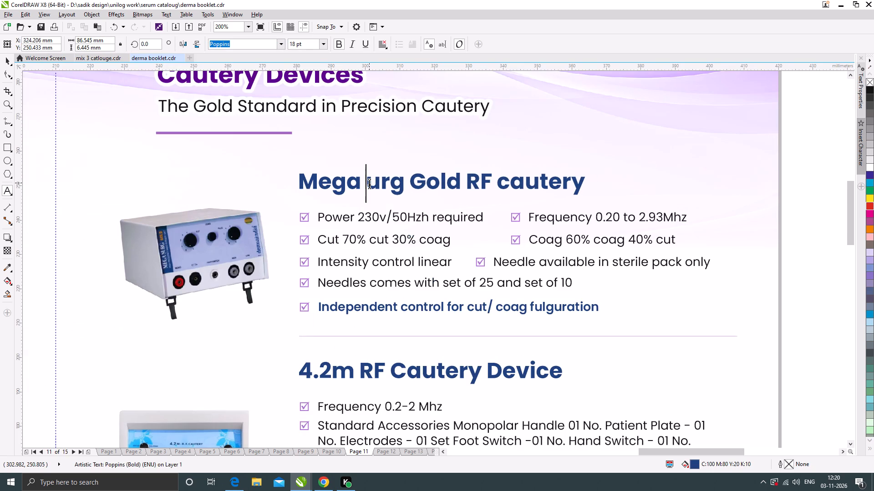
pyautogui.press('s')
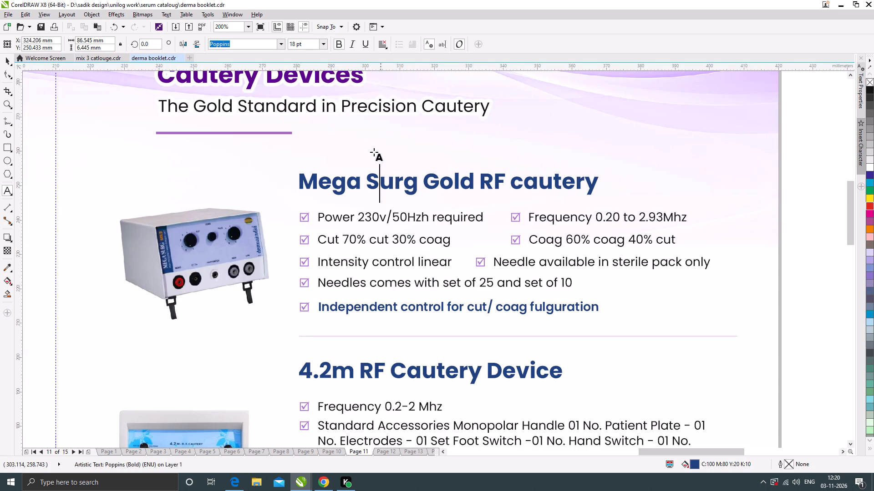
pyautogui.moveTo(524, 180); pyautogui.dragTo(515, 185)
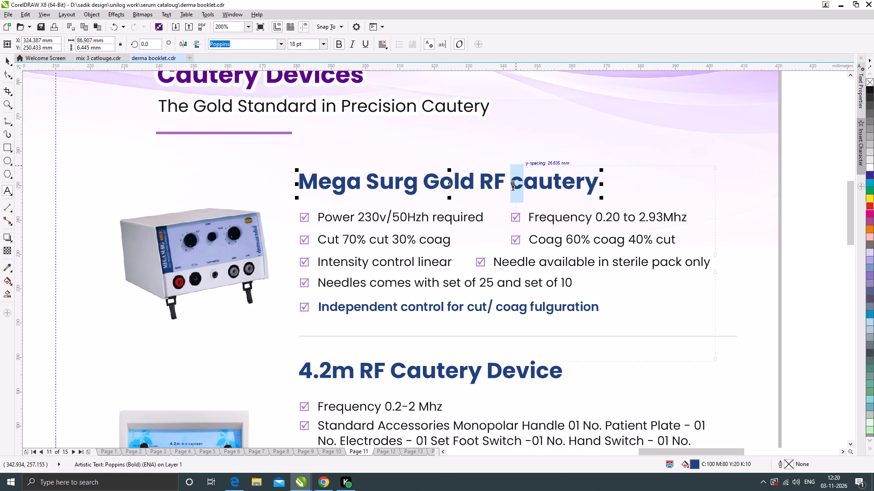
pyautogui.press('c')
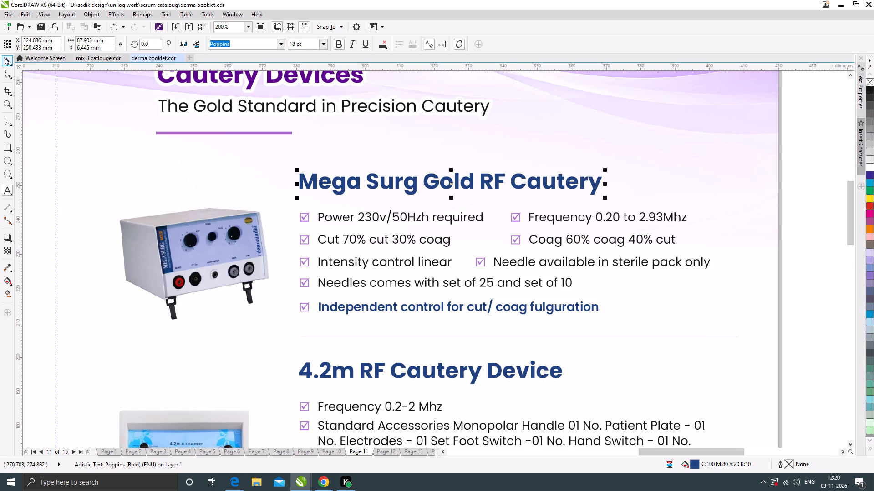
pyautogui.click(7, 60)
pyautogui.scroll(-1, 438, 228)
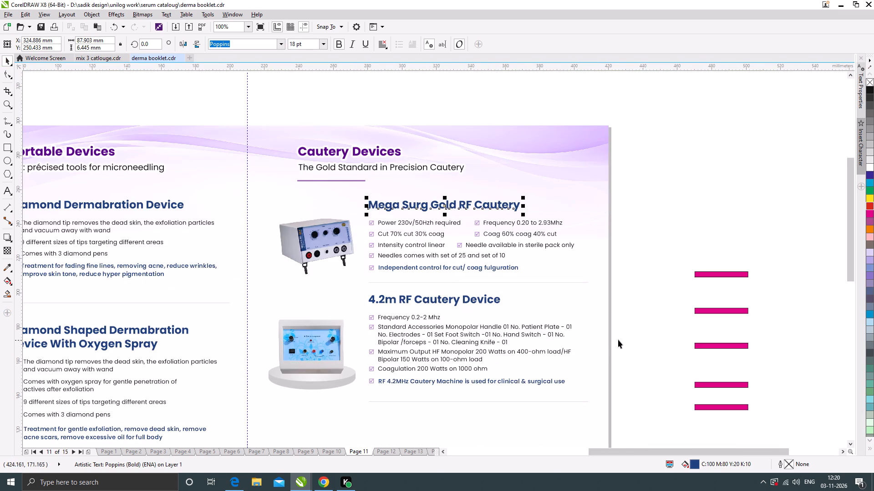
pyautogui.click(618, 337)
# Retitle the second Cautery Devices product heading on Page 11 as "4.2M RF Cautery".
pyautogui.scroll(1, 398, 310)
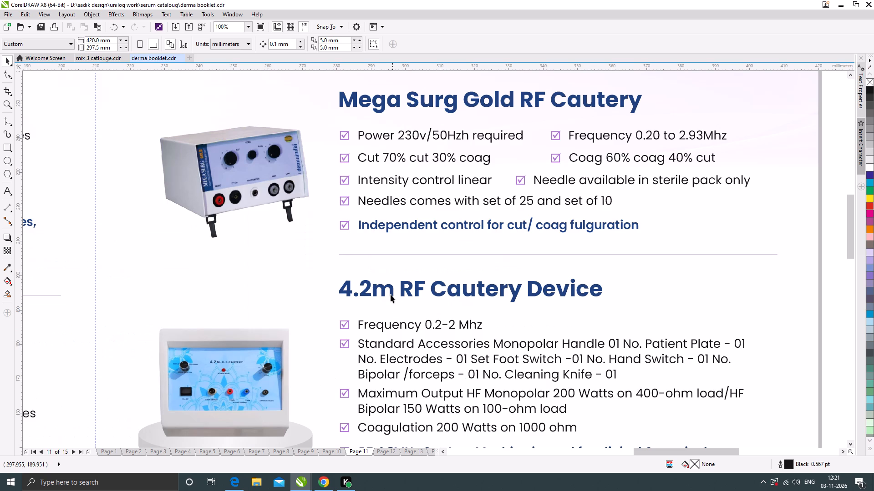
pyautogui.doubleClick(392, 288)
pyautogui.press('BackSpace')
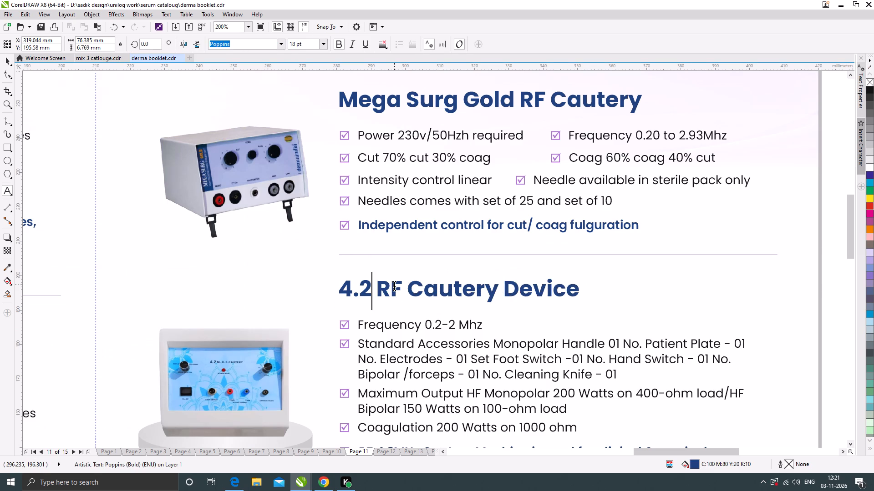
pyautogui.press('m')
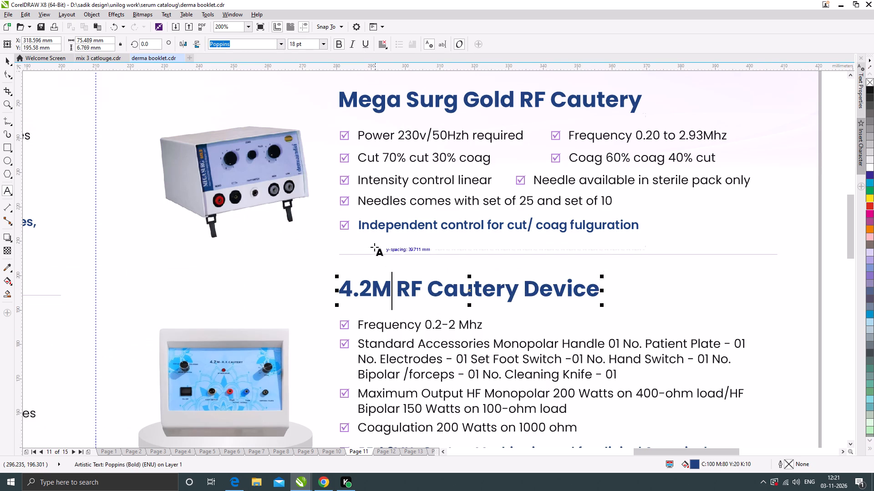
pyautogui.scroll(-1, 360, 233)
pyautogui.click(8, 58)
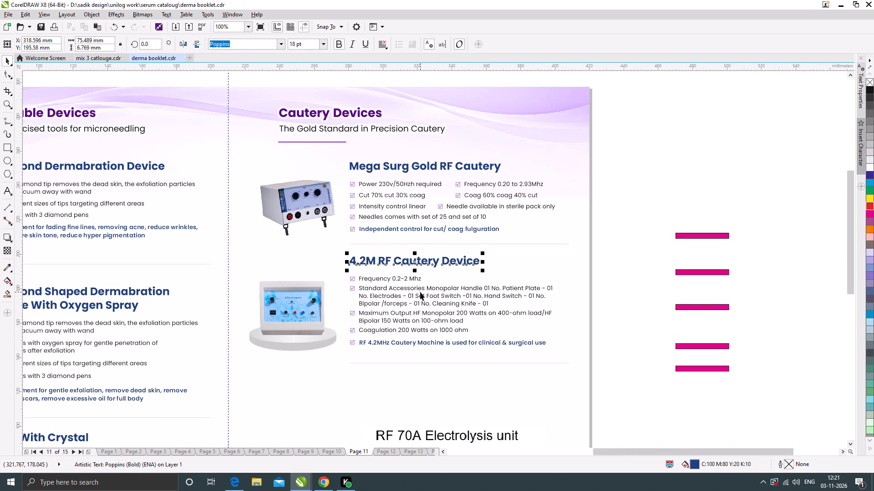
pyautogui.scroll(-1, 377, 246)
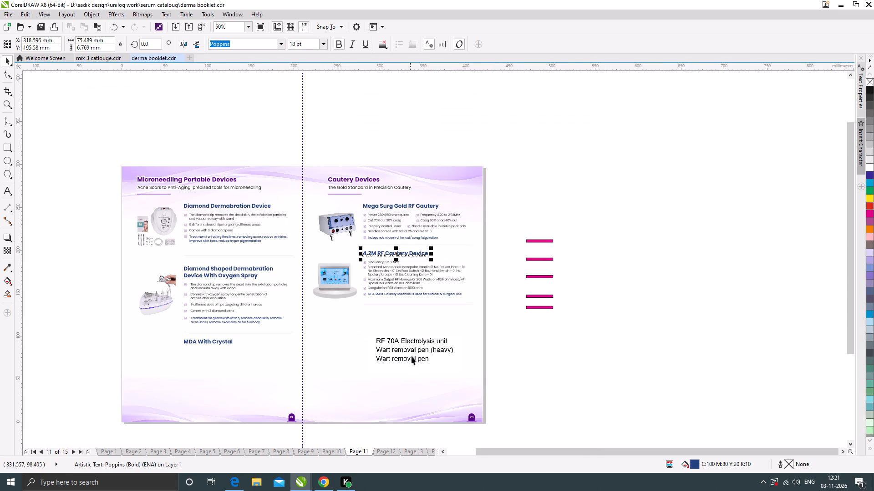
pyautogui.scroll(1, 388, 260)
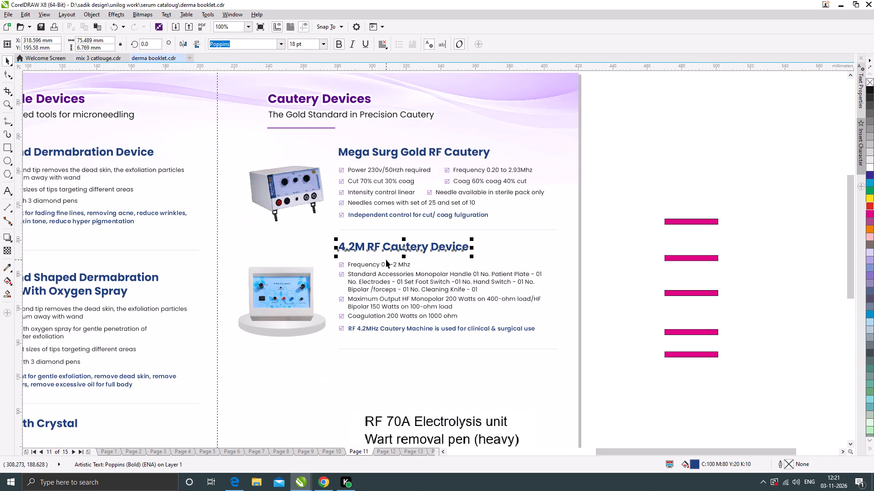
pyautogui.doubleClick(433, 248)
pyautogui.moveTo(433, 248); pyautogui.dragTo(483, 249)
pyautogui.press('BackSpace')
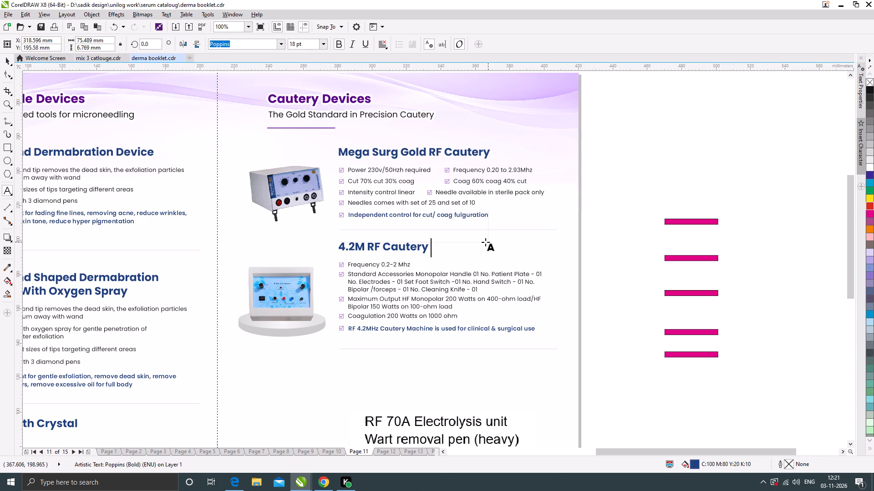
pyautogui.click(9, 61)
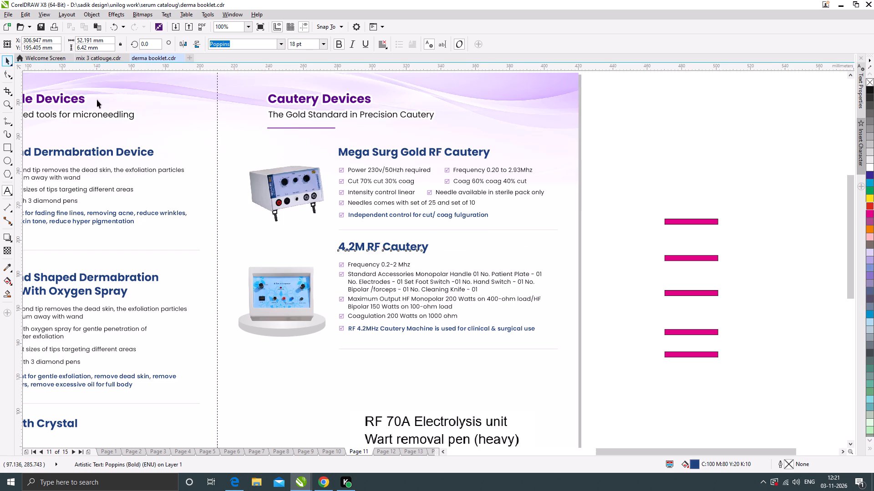
pyautogui.scroll(-1, 396, 216)
pyautogui.click(598, 178)
# Copy the topmost off-page magenta marker bar beside the Mega Surg Gold RF Cautery heading and fill the copy green (C100 M0 Y100 K0).
pyautogui.scroll(1, 497, 191)
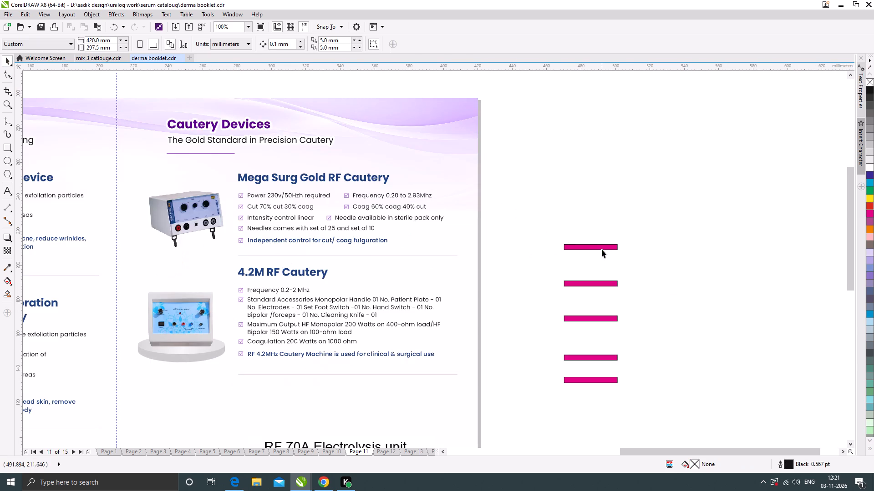
pyautogui.moveTo(600, 246); pyautogui.dragTo(440, 166)
pyautogui.rightClick(440, 166)
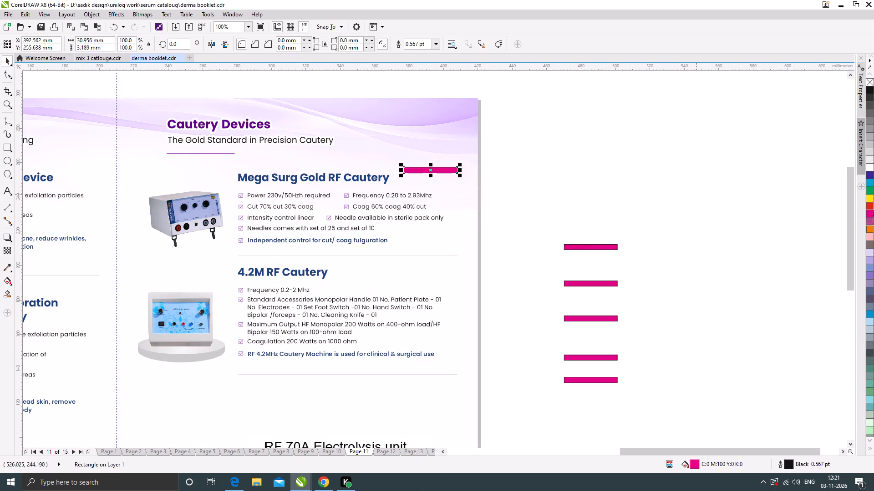
pyautogui.click(872, 187)
# Copy the green marker bar beside the 4.2M RF Cautery heading.
pyautogui.moveTo(425, 172); pyautogui.dragTo(401, 270)
pyautogui.rightClick(401, 270)
# Examine the Page 11 entries still lacking details, the RF 70A Electrolysis unit and wart removal pen list and MDA With Crystal.
pyautogui.scroll(-1, 429, 190)
pyautogui.scroll(1, 361, 335)
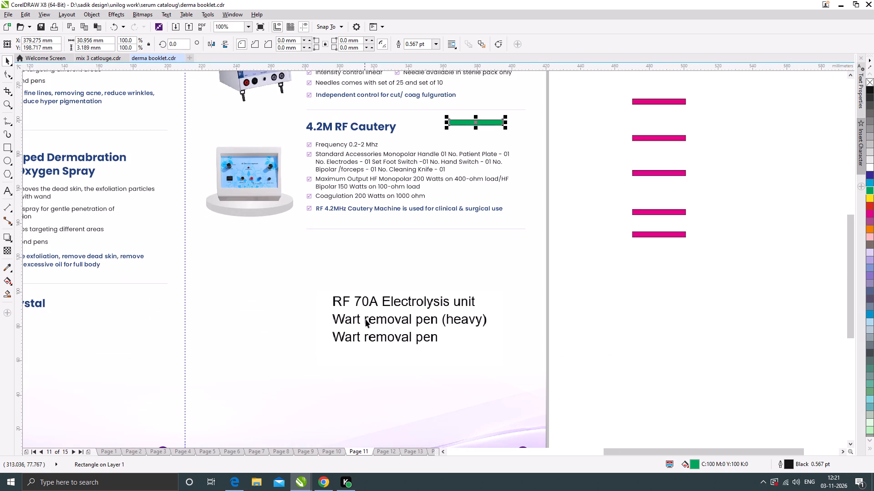
pyautogui.click(370, 302)
pyautogui.scroll(-2, 464, 305)
pyautogui.click(575, 353)
pyautogui.scroll(1, 440, 321)
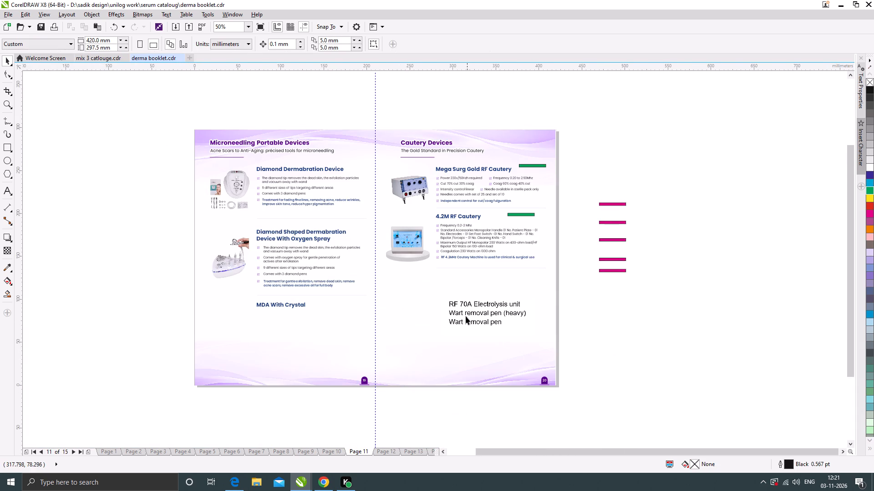
pyautogui.scroll(1, 464, 314)
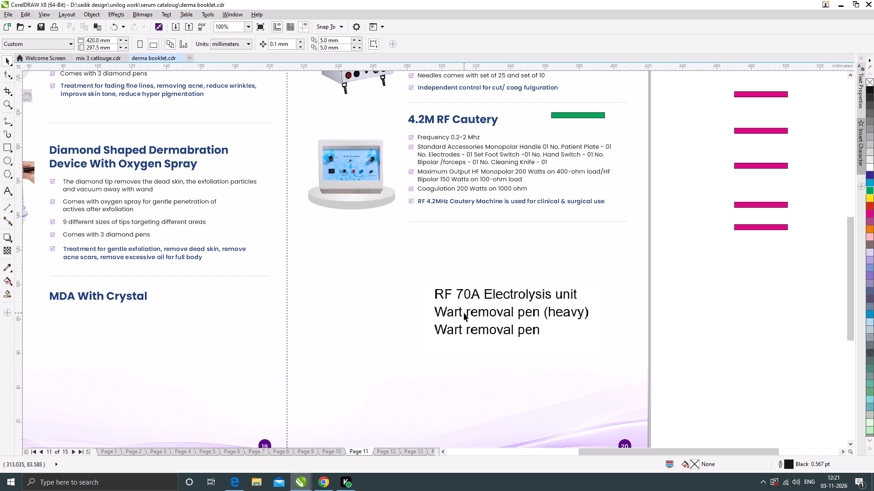
pyautogui.scroll(-1, 493, 280)
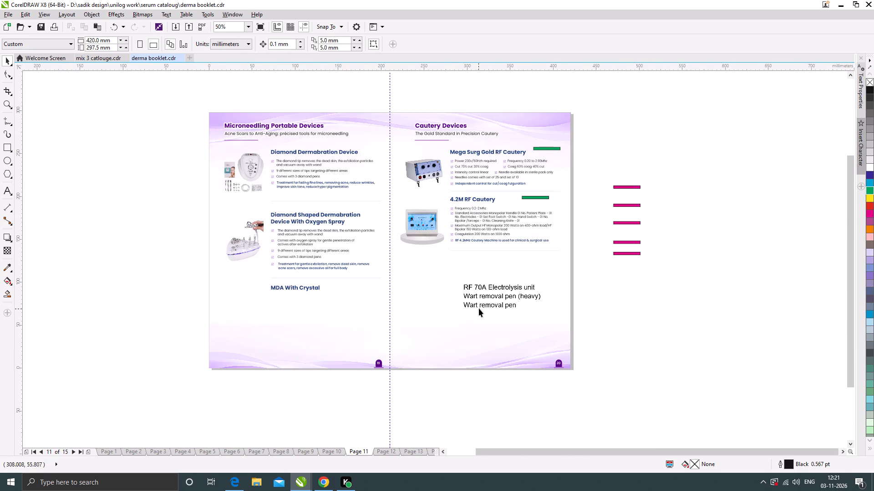
pyautogui.scroll(1, 479, 308)
pyautogui.scroll(-1, 461, 278)
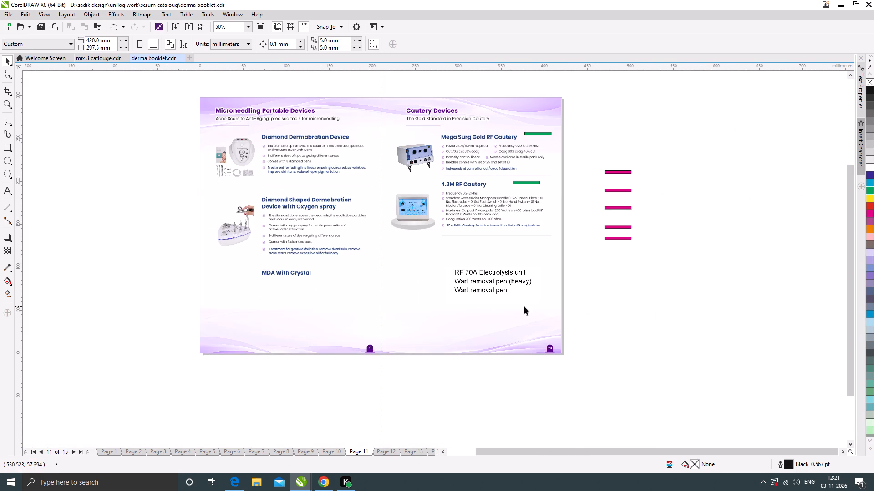
pyautogui.scroll(1, 288, 273)
pyautogui.click(288, 273)
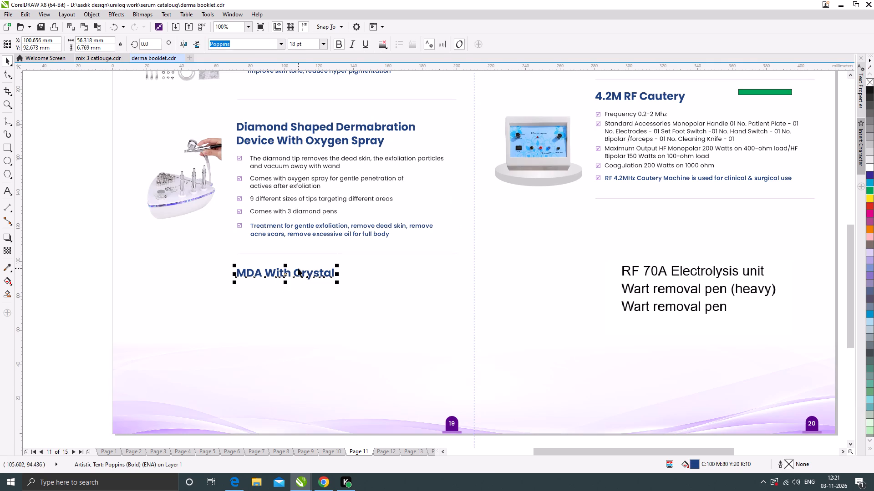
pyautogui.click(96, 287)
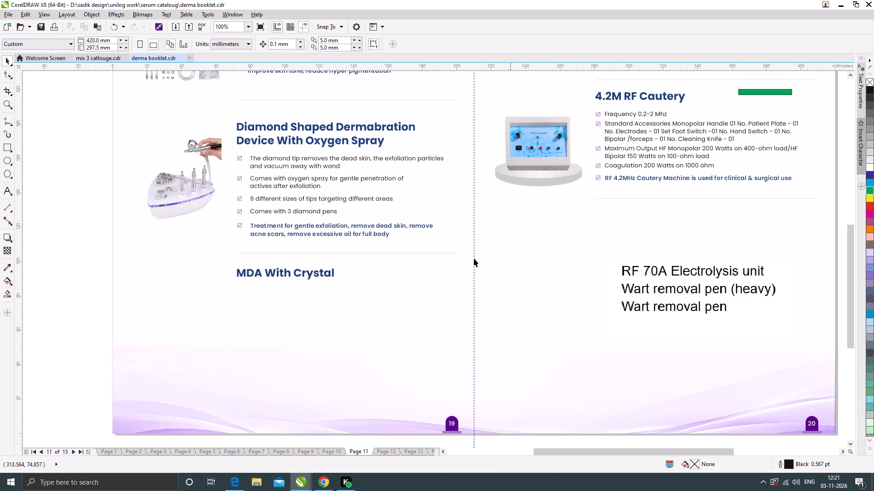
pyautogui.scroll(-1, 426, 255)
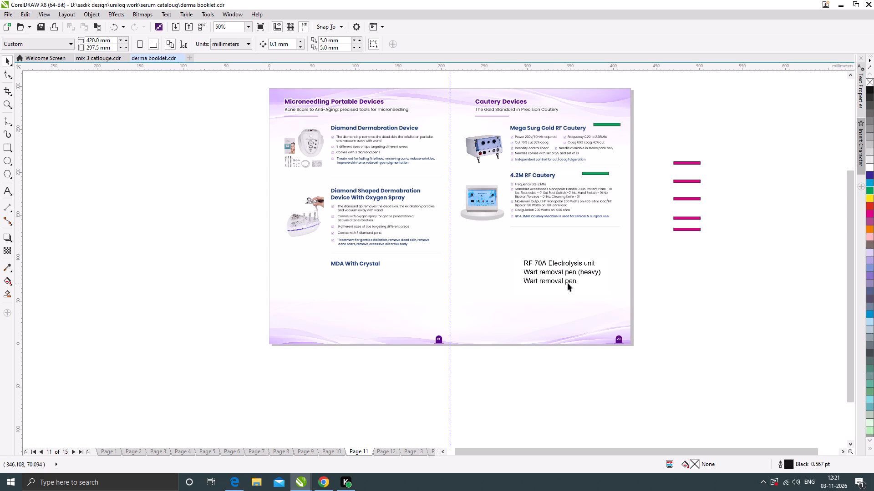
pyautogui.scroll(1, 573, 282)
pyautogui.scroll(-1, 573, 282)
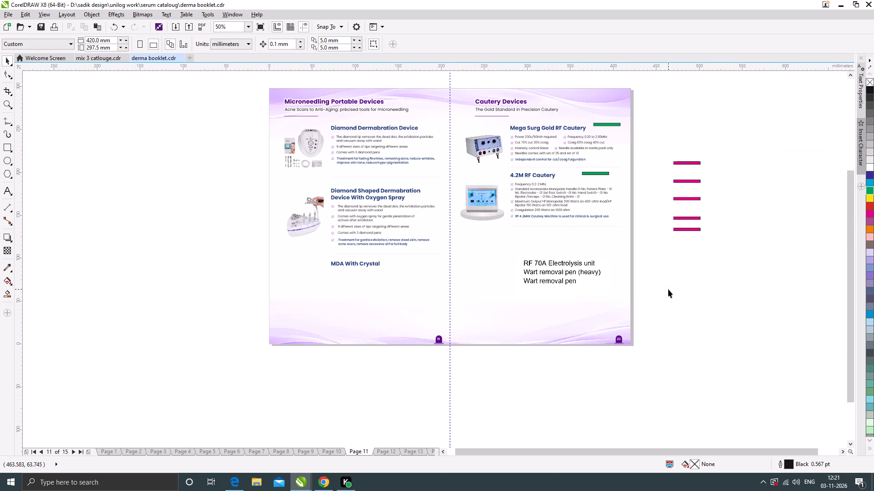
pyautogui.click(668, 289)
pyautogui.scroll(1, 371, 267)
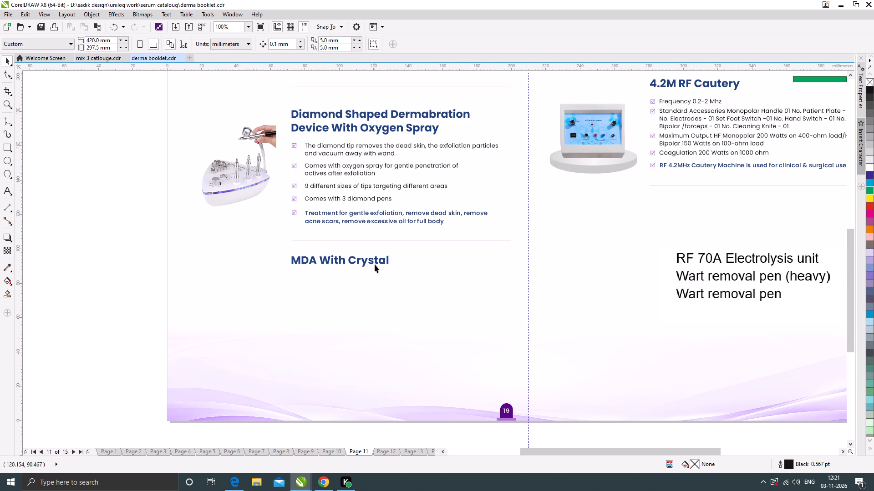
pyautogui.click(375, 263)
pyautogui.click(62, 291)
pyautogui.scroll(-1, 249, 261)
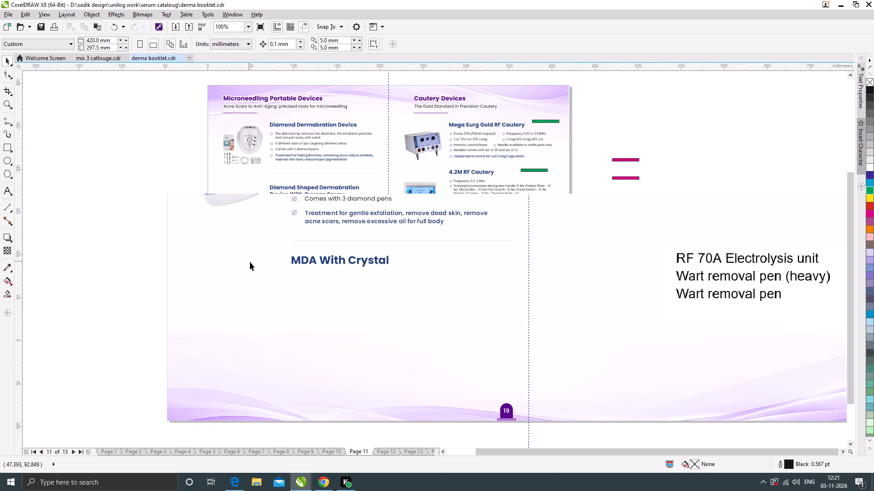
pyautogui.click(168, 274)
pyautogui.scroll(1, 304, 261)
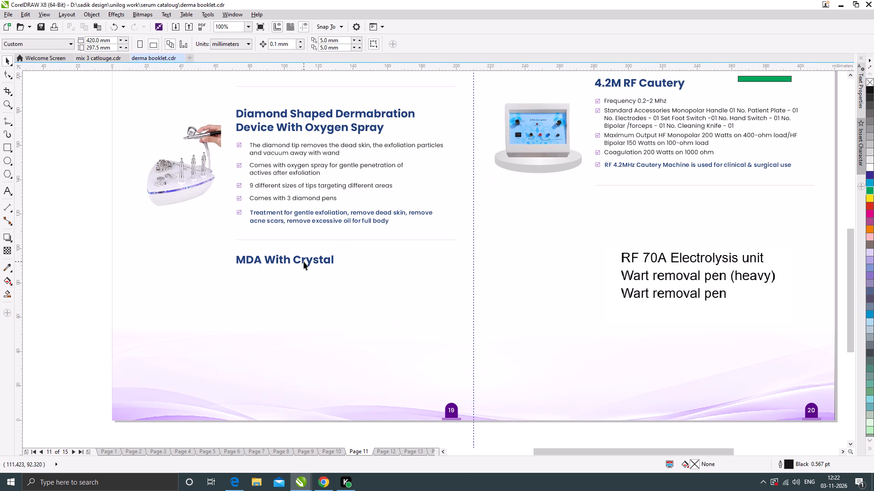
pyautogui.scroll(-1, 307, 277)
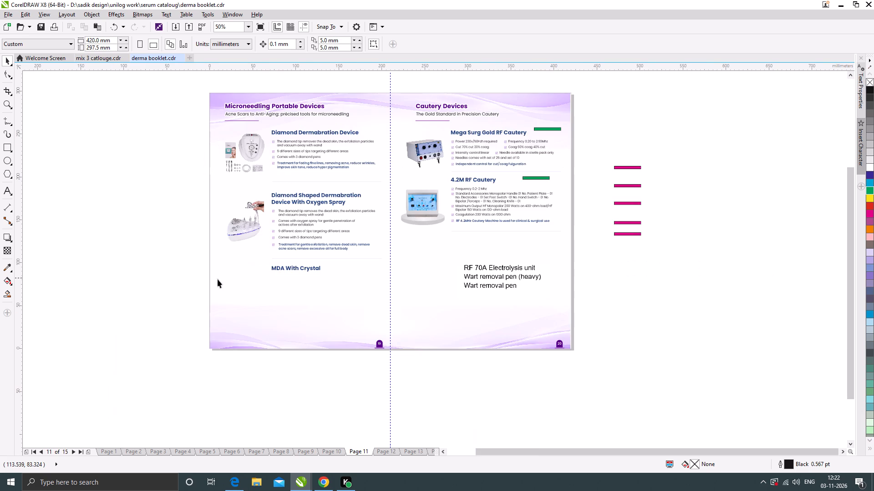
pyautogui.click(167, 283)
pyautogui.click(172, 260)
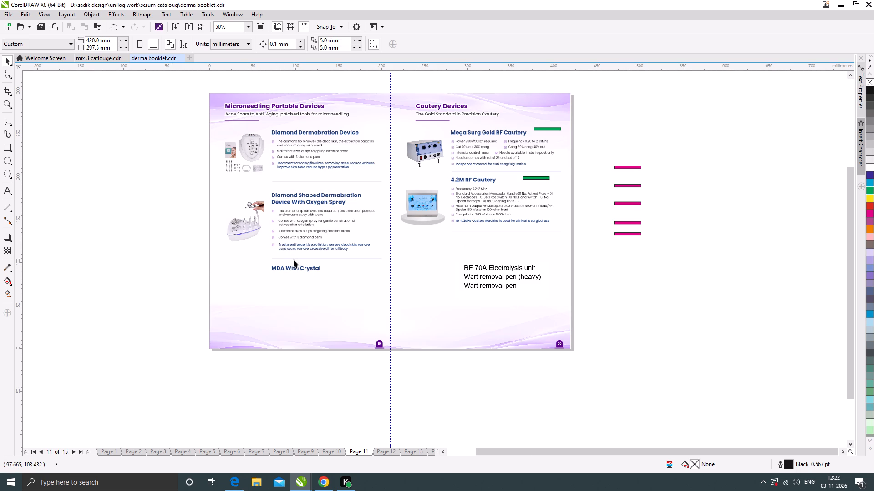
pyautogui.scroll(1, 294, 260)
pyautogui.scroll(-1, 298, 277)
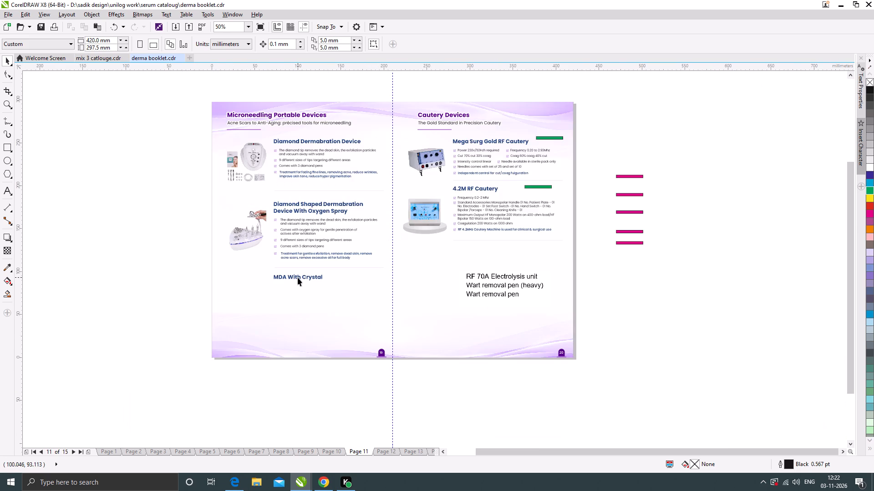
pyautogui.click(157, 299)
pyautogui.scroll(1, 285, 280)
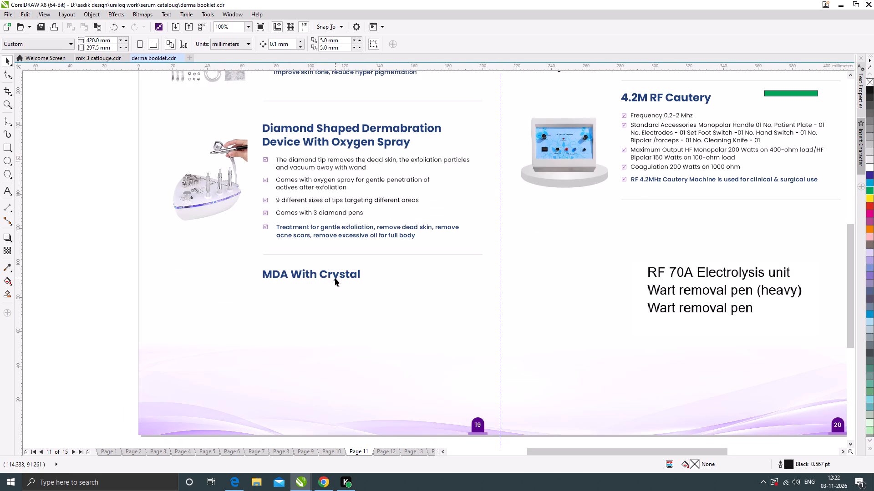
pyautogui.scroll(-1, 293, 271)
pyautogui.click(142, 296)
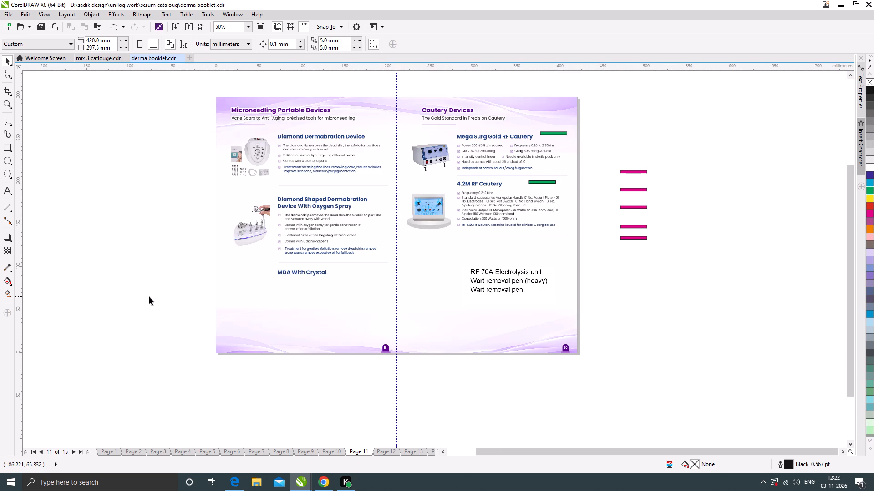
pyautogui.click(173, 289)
# On Page 12, copy the "Meso Electroporation device" heading with its "Total skin & body care" line beside the Injectable Meso Device title.
pyautogui.click(386, 452)
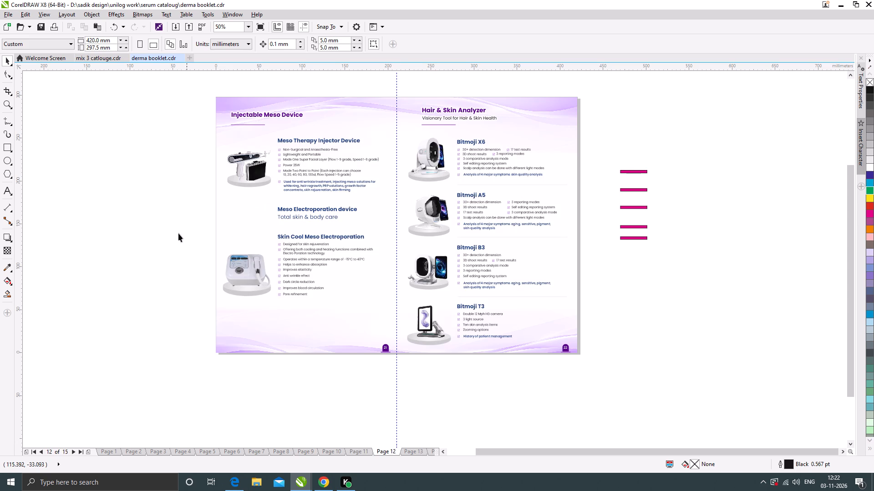
pyautogui.click(154, 200)
pyautogui.scroll(1, 303, 190)
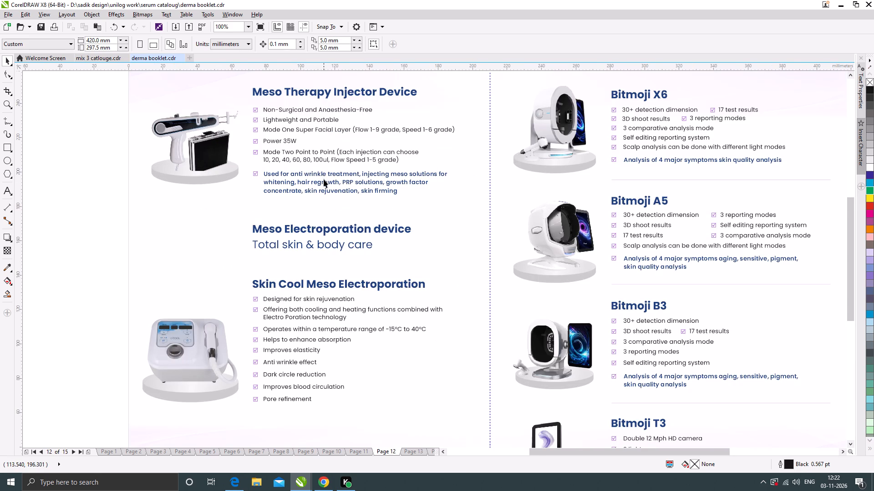
pyautogui.scroll(-1, 351, 191)
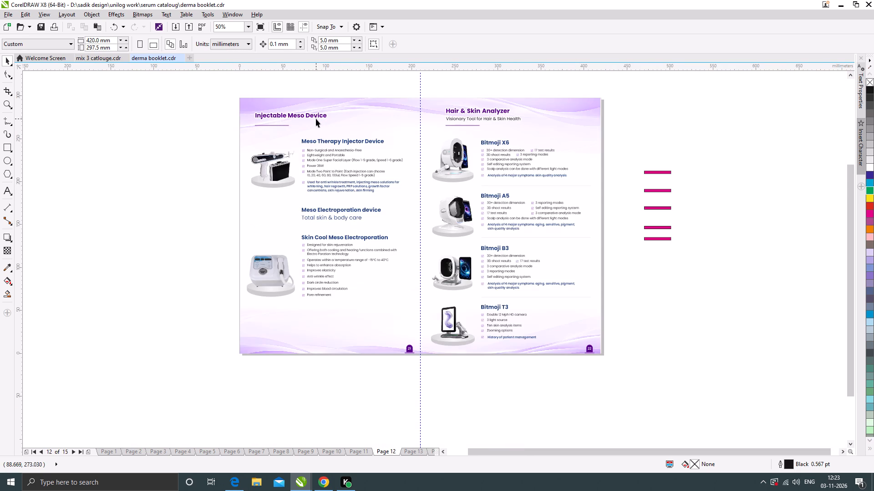
pyautogui.click(310, 84)
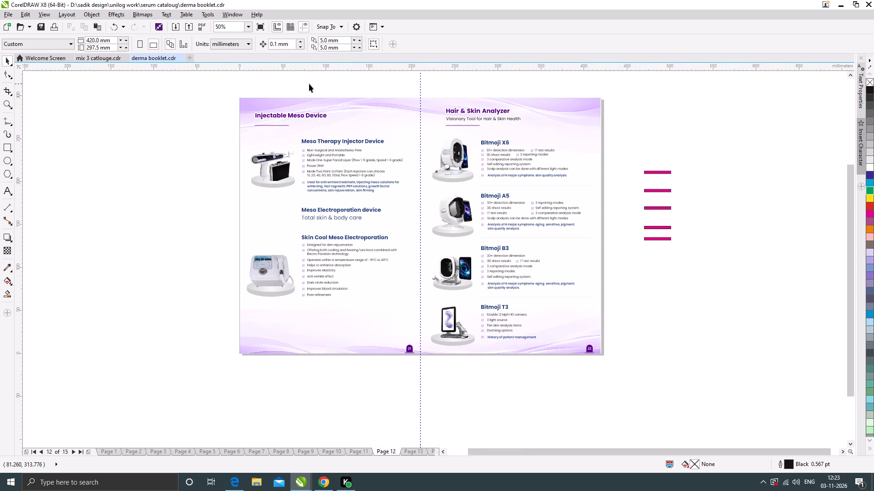
pyautogui.click(309, 84)
pyautogui.moveTo(218, 196); pyautogui.dragTo(383, 216)
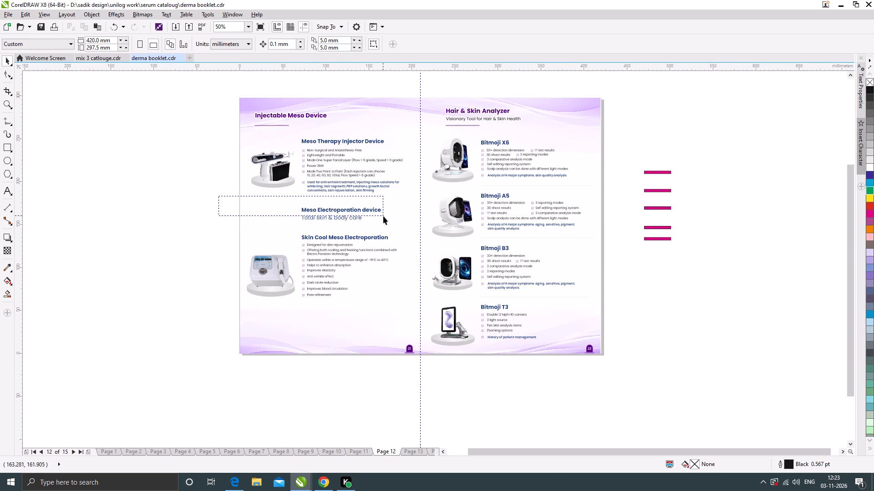
pyautogui.moveTo(383, 216); pyautogui.dragTo(389, 228)
pyautogui.scroll(-1, 292, 194)
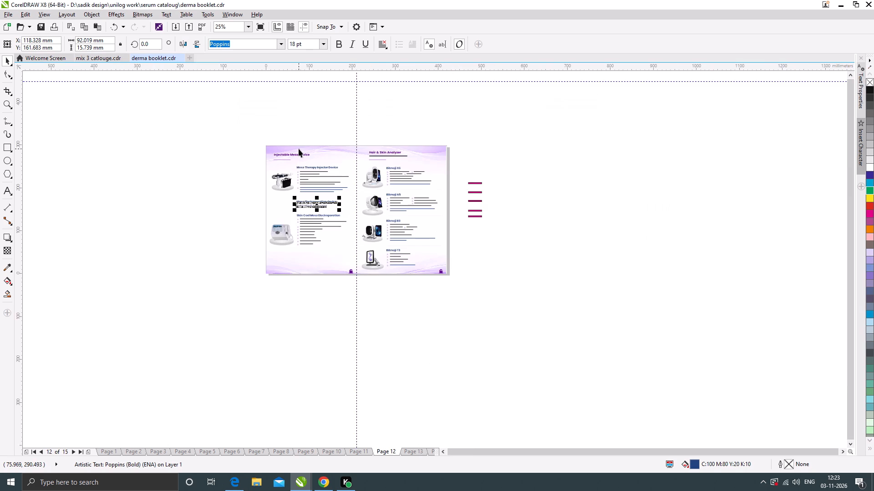
pyautogui.scroll(1, 298, 159)
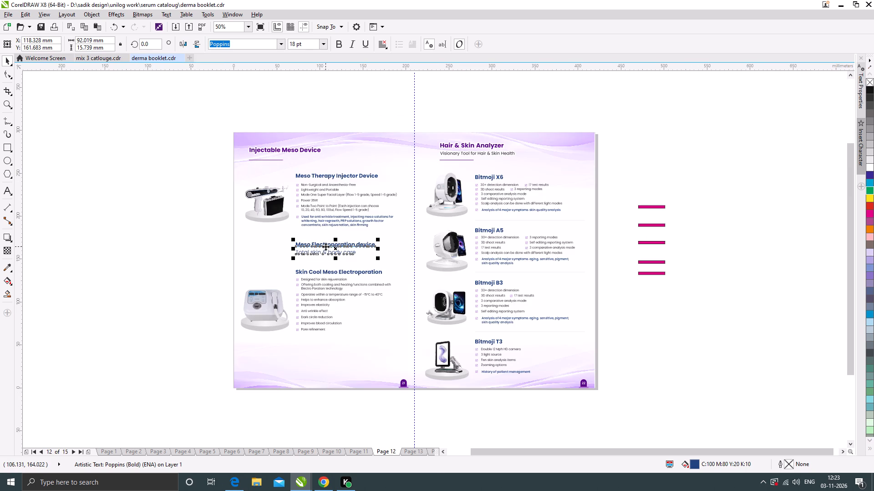
pyautogui.moveTo(325, 246); pyautogui.dragTo(362, 151)
pyautogui.rightClick(362, 151)
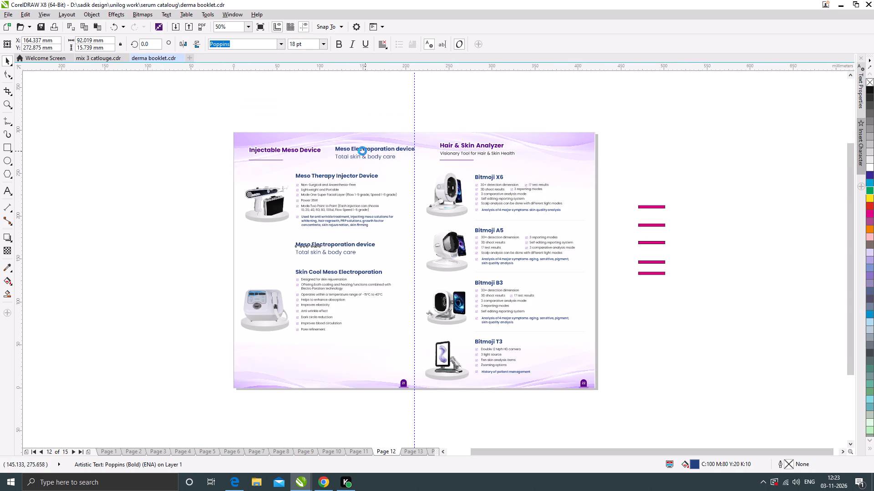
pyautogui.scroll(1, 351, 140)
pyautogui.moveTo(393, 158); pyautogui.dragTo(390, 158)
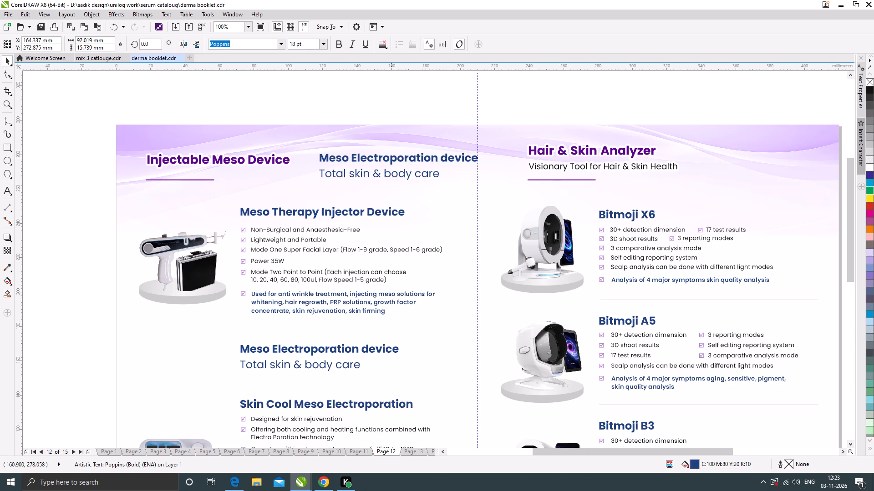
pyautogui.moveTo(390, 158); pyautogui.dragTo(379, 159)
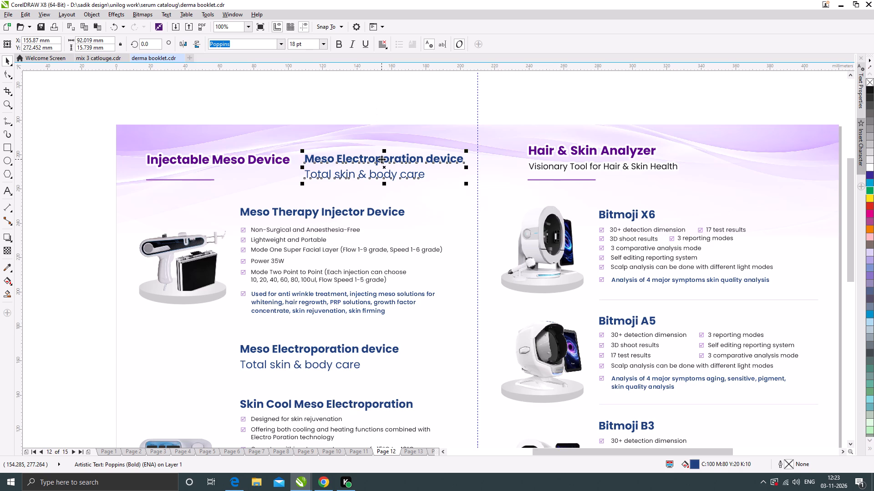
# Delete the original "Meso Electroporation device" text block above the Skin Cool Meso Electroporation entry.
pyautogui.scroll(-1, 365, 138)
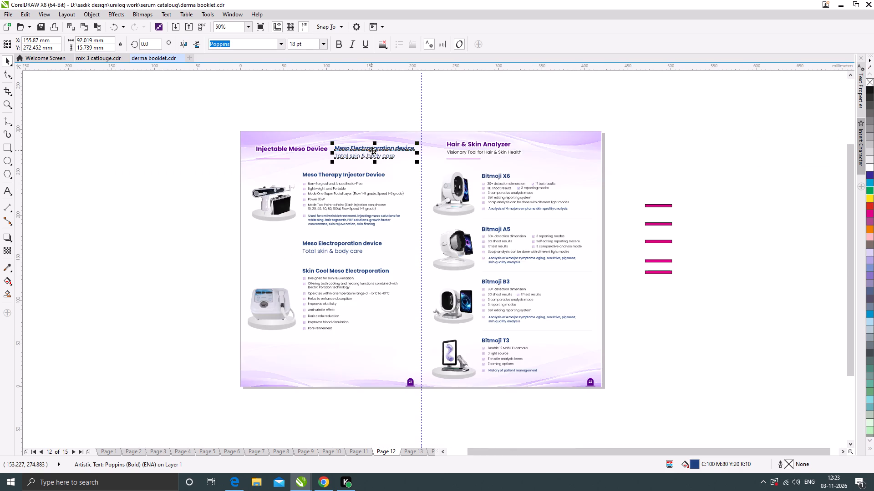
pyautogui.moveTo(216, 233); pyautogui.dragTo(378, 256)
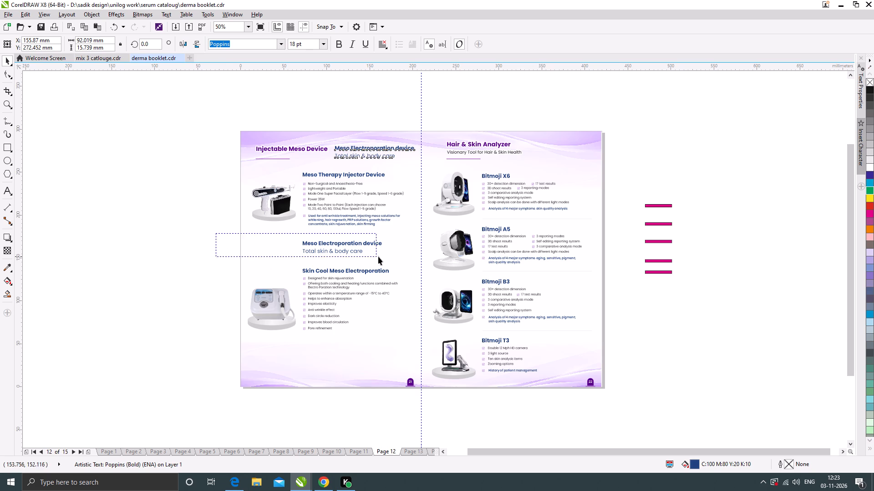
pyautogui.moveTo(378, 256); pyautogui.dragTo(401, 258)
pyautogui.press('Delete')
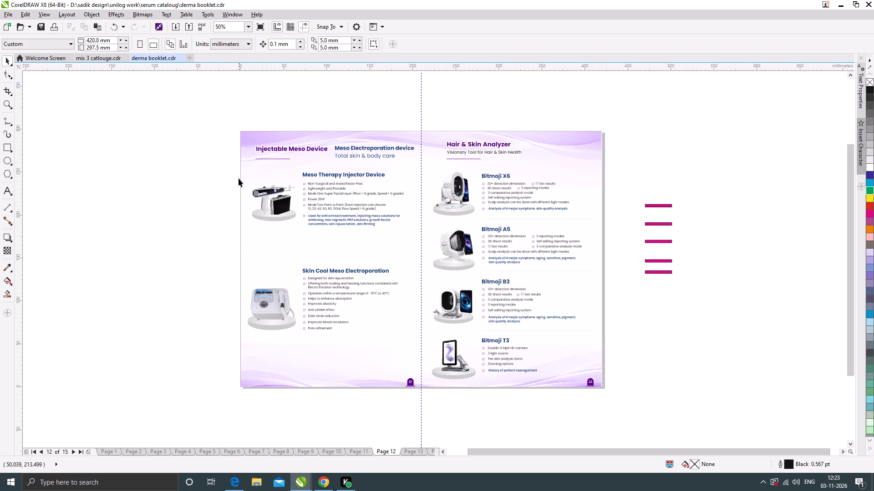
# Move the whole Meso Therapy Injector Device entry, picture and text, down to make room beneath the Injectable Meso Device title.
pyautogui.moveTo(231, 167); pyautogui.dragTo(413, 242)
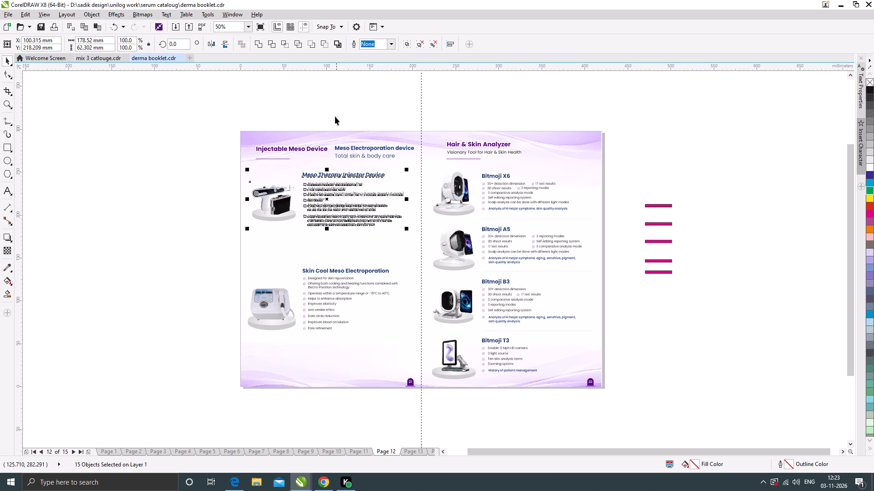
pyautogui.moveTo(329, 113); pyautogui.dragTo(420, 164)
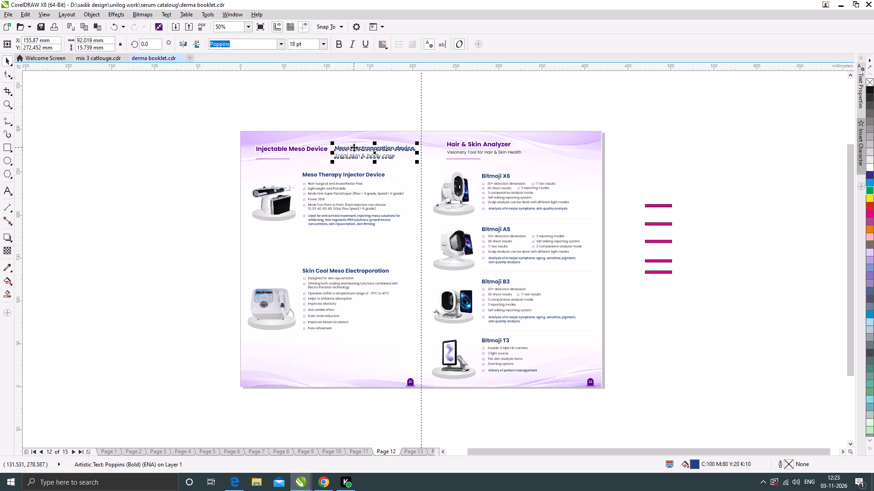
pyautogui.moveTo(227, 167); pyautogui.dragTo(415, 230)
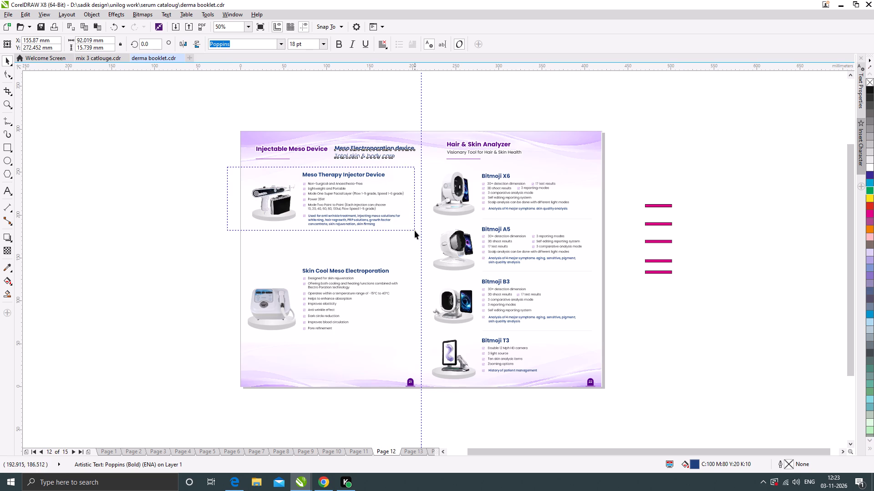
pyautogui.moveTo(415, 230); pyautogui.dragTo(419, 238)
pyautogui.moveTo(326, 199); pyautogui.dragTo(326, 212)
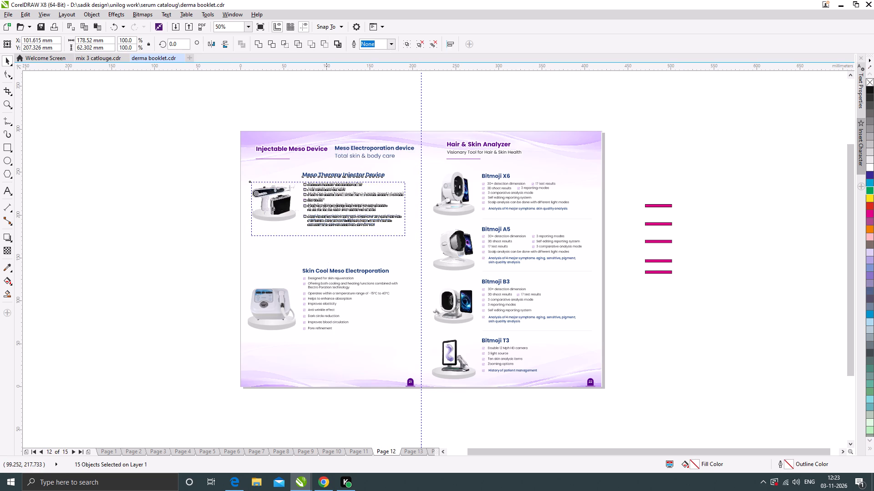
pyautogui.moveTo(326, 212); pyautogui.dragTo(327, 215)
# Move the copied "Meso Electroporation device" text block directly above the Meso Therapy Injector Device heading, at about X 121 mm, Y 252 mm.
pyautogui.moveTo(329, 124); pyautogui.dragTo(426, 164)
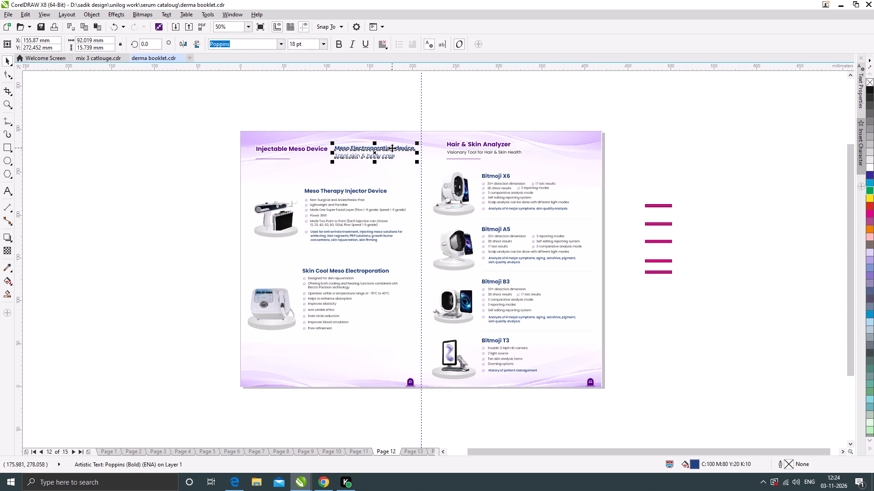
pyautogui.moveTo(392, 148); pyautogui.dragTo(361, 166)
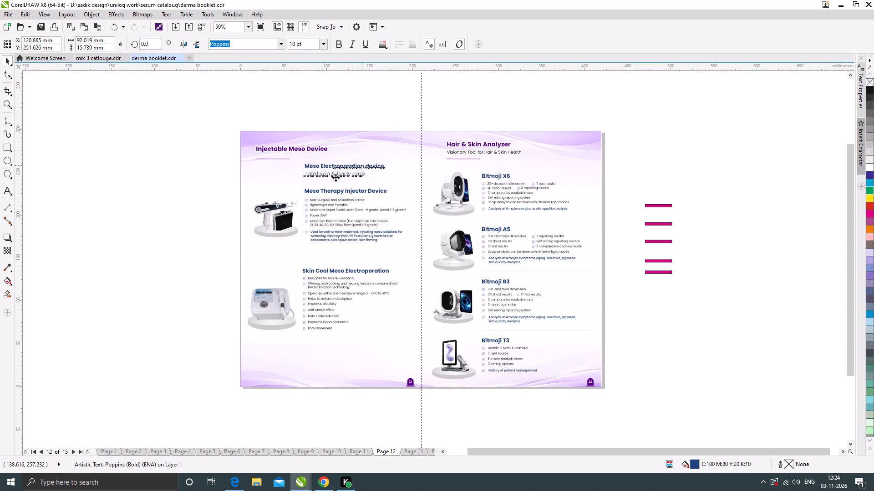
pyautogui.click(150, 201)
# Zoom in on Page 12's Injectable Meso Device page and capture a screenshot of its full-screen preview.
pyautogui.click(7, 105)
pyautogui.moveTo(242, 124); pyautogui.dragTo(401, 318)
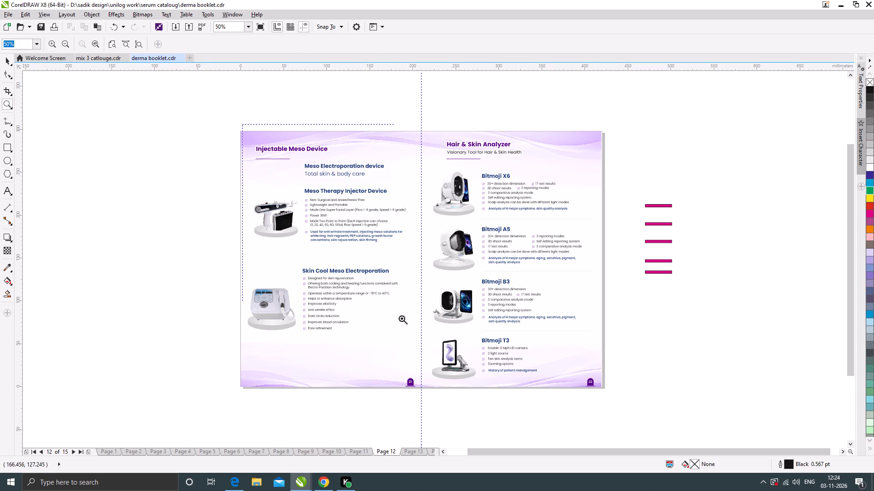
pyautogui.moveTo(401, 318); pyautogui.dragTo(414, 355)
pyautogui.press('F9')
pyautogui.press('Print')
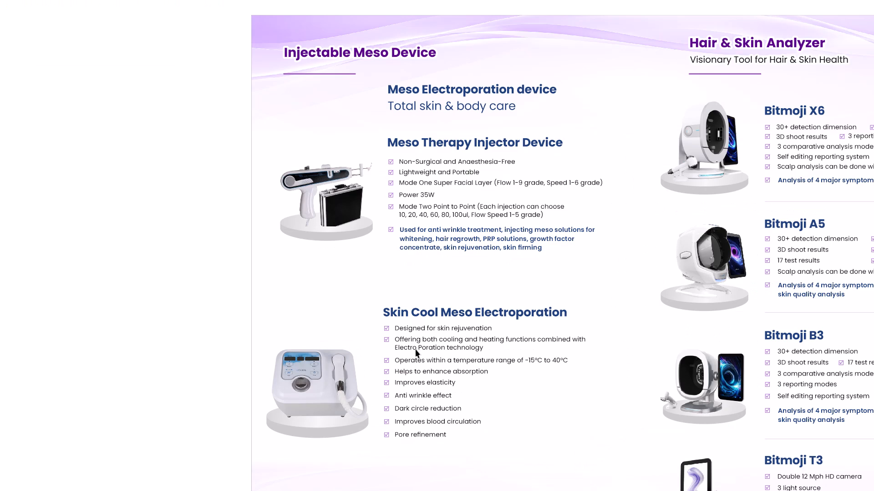
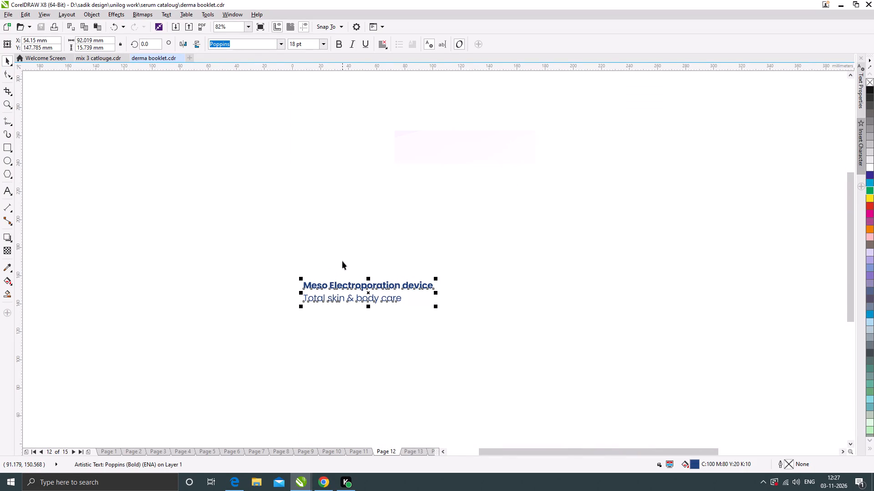
# Move the "Meso Electroporation device" text block slightly within Page 12, to about X 59 mm, Y 150 mm, above the Skin Cool entry.
pyautogui.scroll(-1, 341, 260)
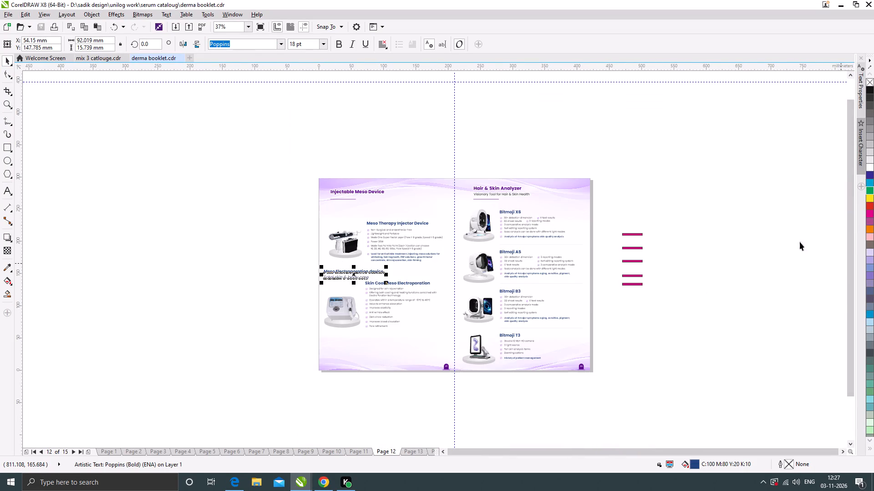
pyautogui.scroll(1, 362, 273)
pyautogui.moveTo(362, 271); pyautogui.dragTo(368, 270)
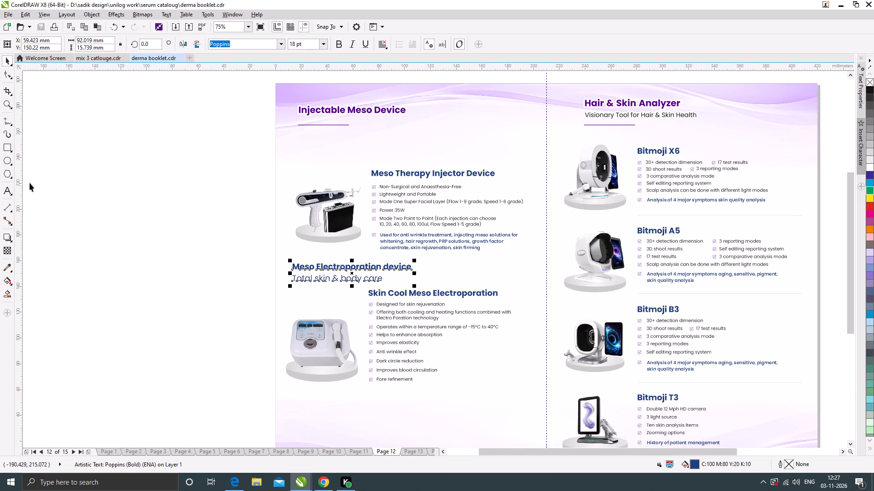
pyautogui.click(94, 178)
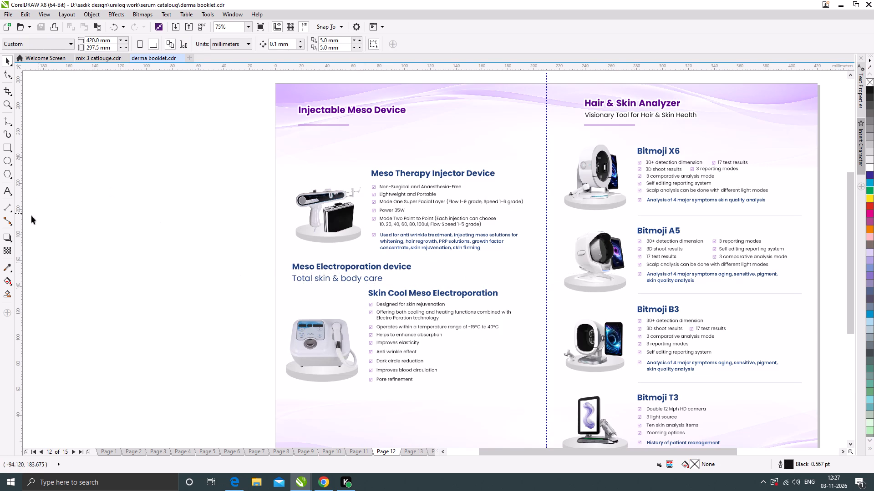
# Place a copy of the topmost off-page magenta marker bar just after the "Meso Electroporation device" heading, at about X 125 mm, Y 155 mm.
pyautogui.scroll(-1, 442, 249)
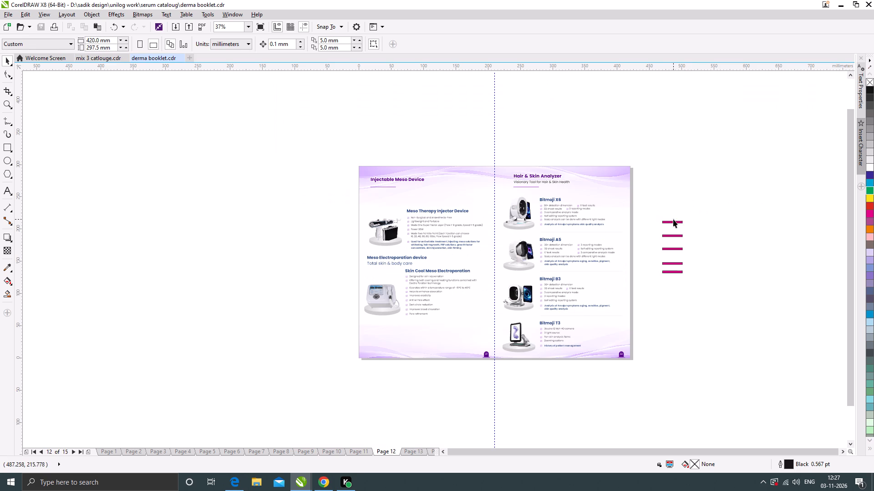
pyautogui.moveTo(673, 222); pyautogui.dragTo(439, 258)
pyautogui.rightClick(439, 258)
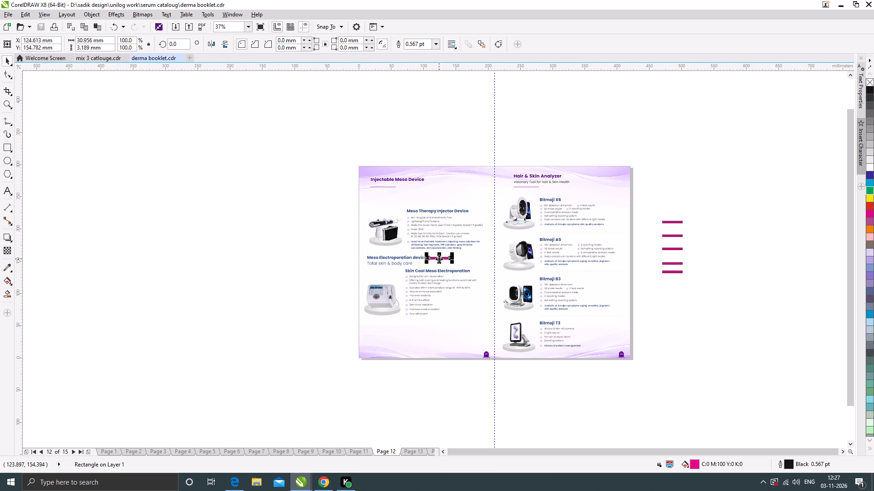
pyautogui.scroll(1, 439, 259)
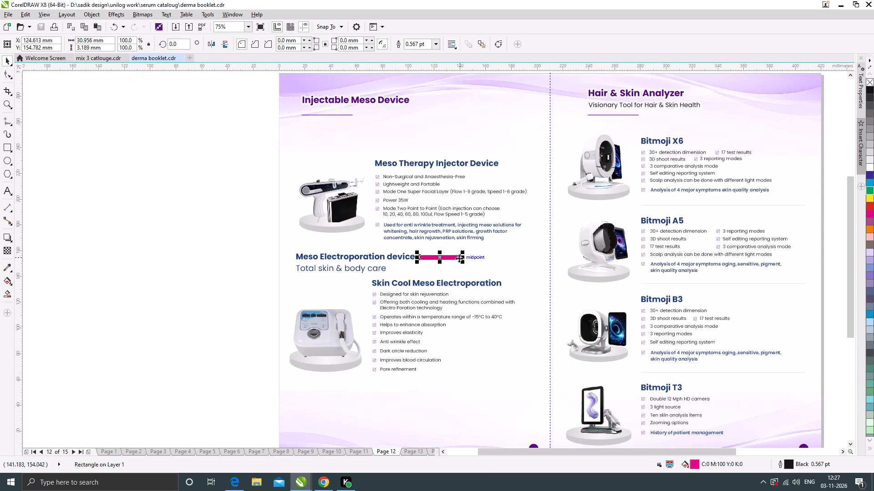
# Examine the Bitmoji entries under Page 12's Hair & Skin Analyzer heading, especially the symptom analysis lines for Bitmoji X6 and A5.
pyautogui.scroll(-1, 369, 240)
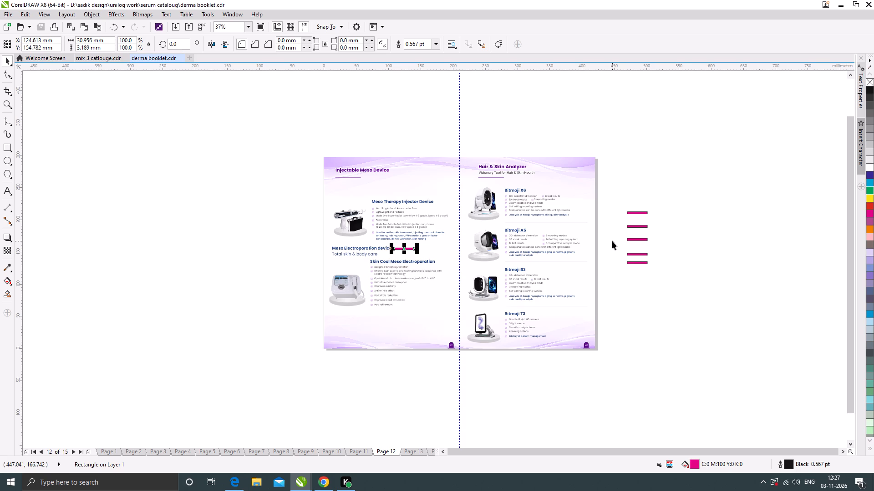
pyautogui.scroll(1, 610, 238)
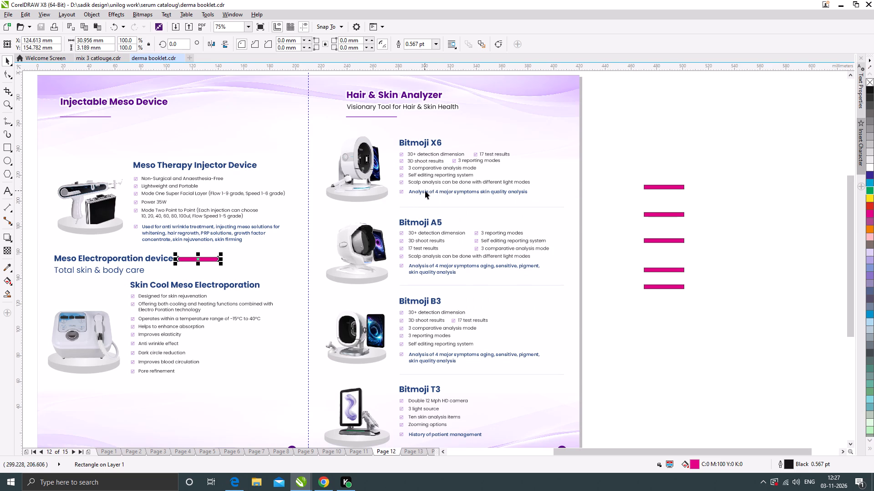
pyautogui.scroll(1, 420, 190)
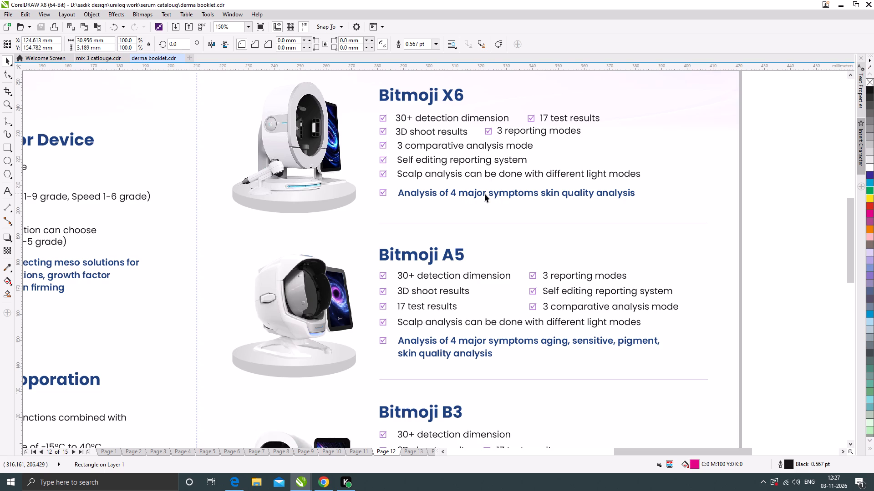
pyautogui.scroll(-1, 476, 191)
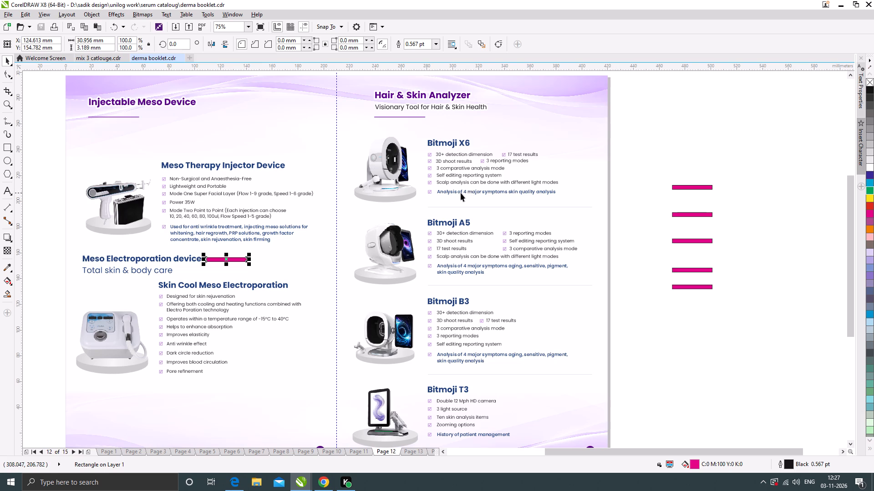
pyautogui.scroll(1, 472, 193)
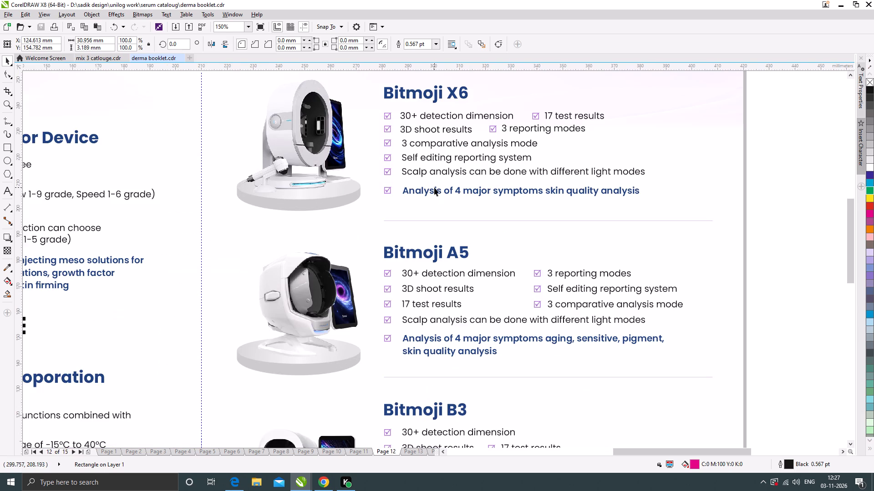
pyautogui.scroll(-1, 443, 182)
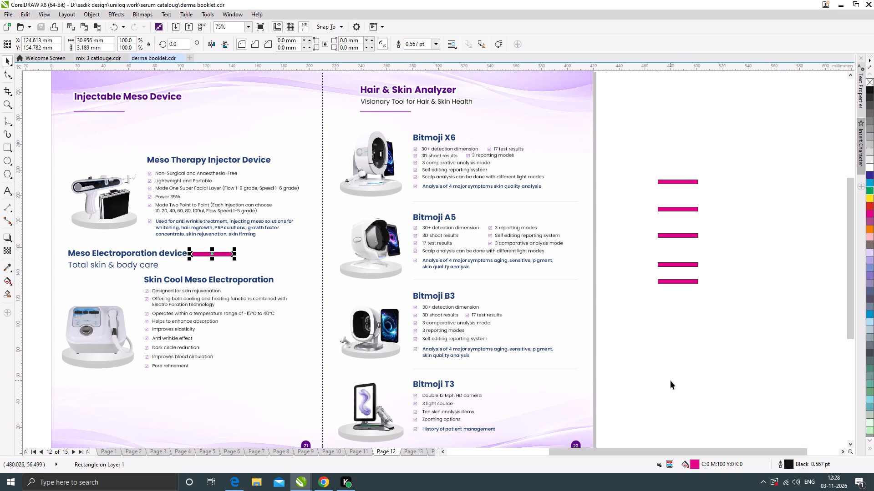
pyautogui.scroll(-1, 534, 204)
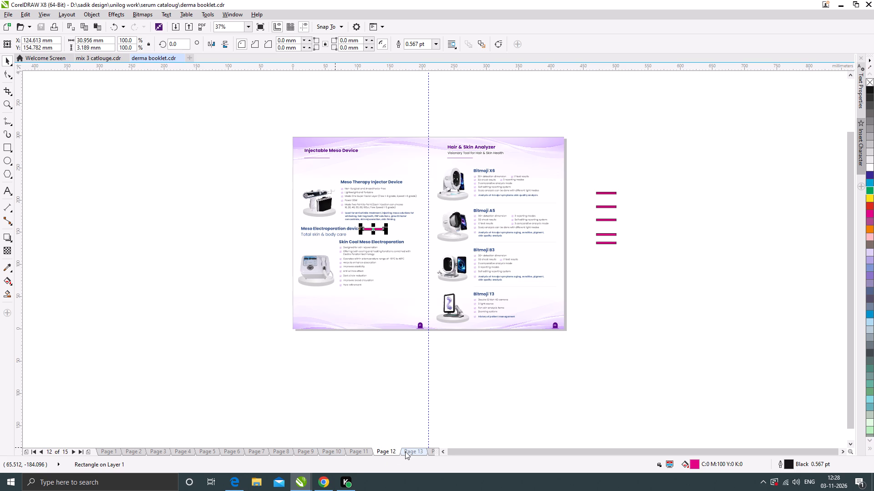
# Open Page 13 and review its Hair & Skin Analyzer and Clinical Furniture & HT Setup entries.
pyautogui.click(408, 451)
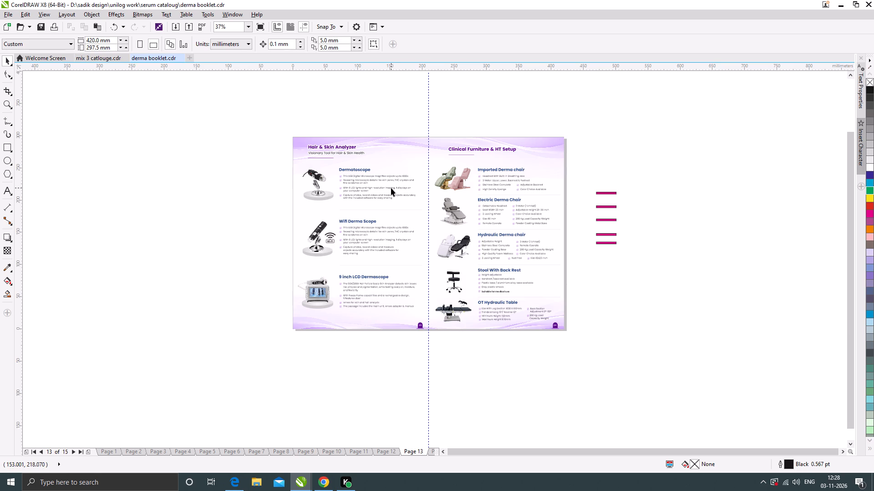
pyautogui.scroll(1, 391, 188)
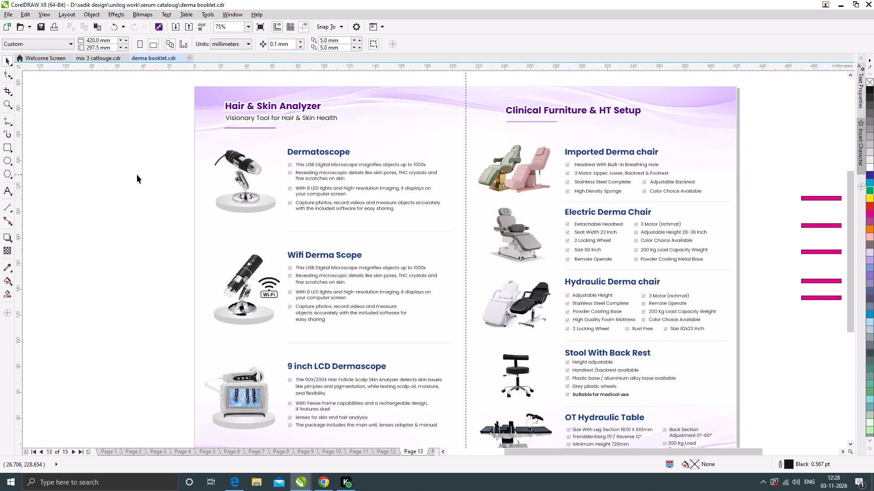
# Delete the Dermatoscope product image and the round display base beneath it in Page 13's Hair & Skin Analyzer section.
pyautogui.click(130, 175)
pyautogui.click(240, 160)
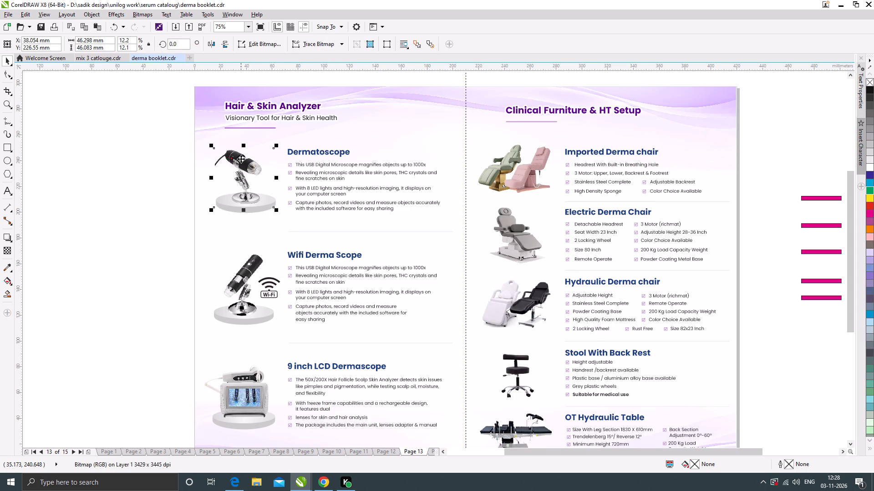
pyautogui.press('Delete')
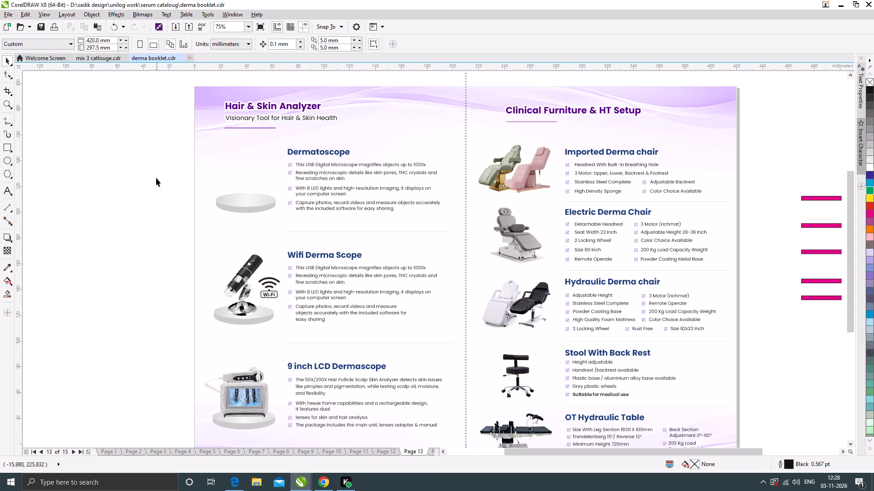
pyautogui.moveTo(157, 178); pyautogui.dragTo(280, 220)
pyautogui.press('Delete')
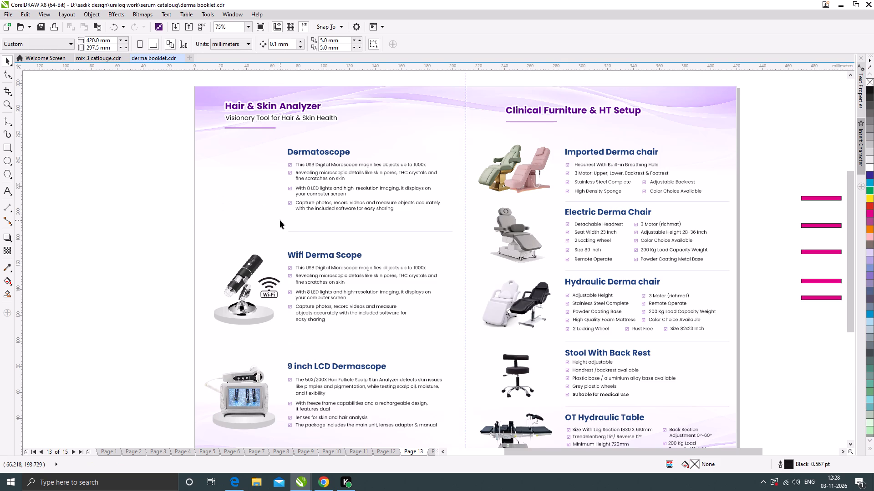
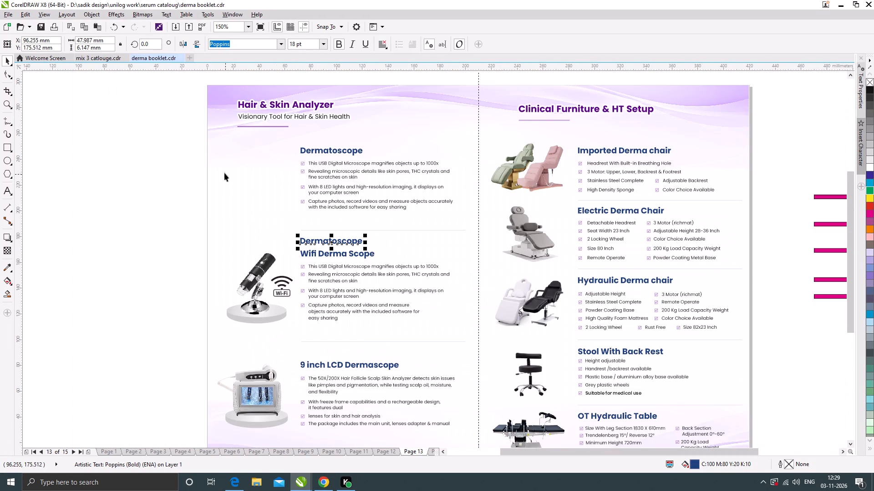
# Delete the first Dermatoscope entry's text block and its divider line under Page 13's Hair & Skin Analyzer heading.
pyautogui.moveTo(185, 140); pyautogui.dragTo(470, 221)
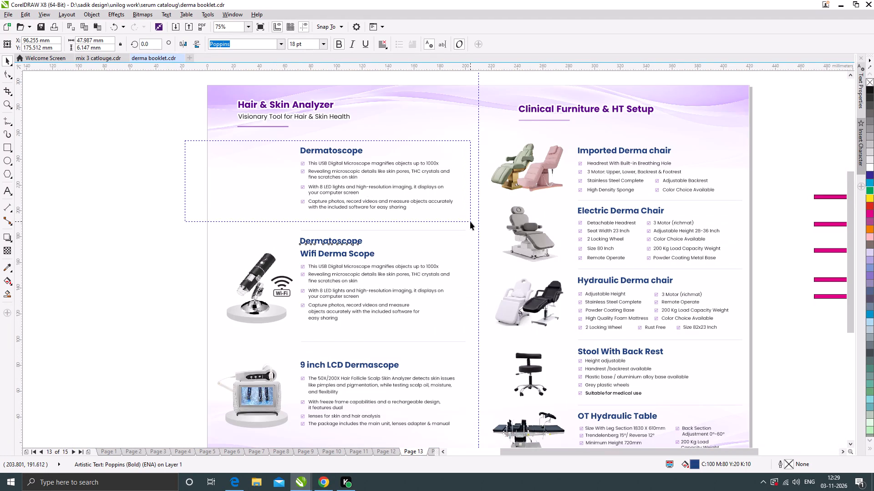
pyautogui.moveTo(470, 221); pyautogui.dragTo(473, 232)
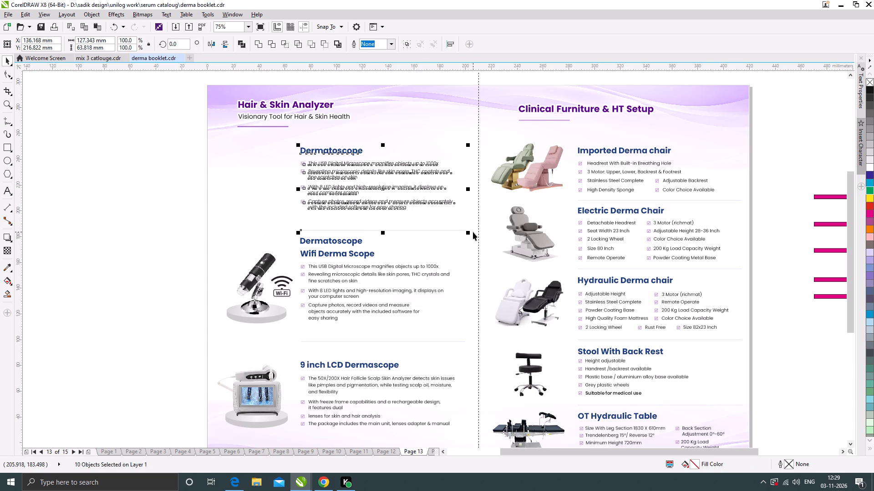
pyautogui.press('Delete')
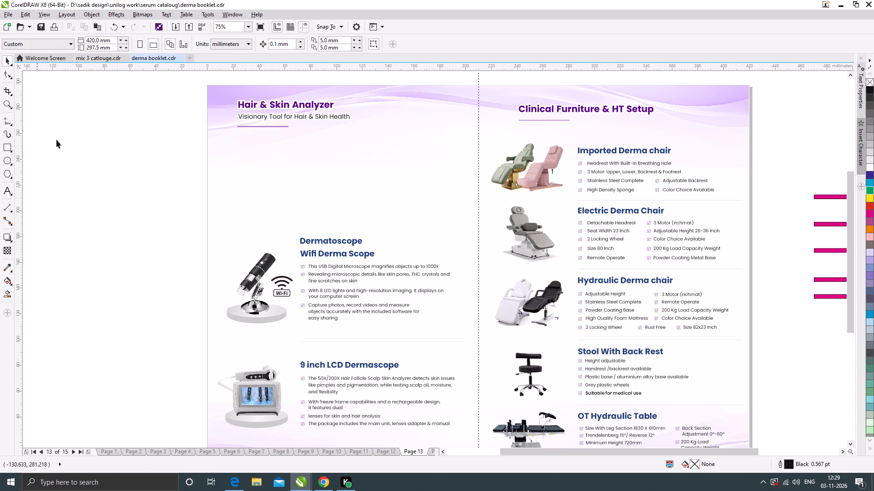
# Move the Dermatoscope / Wifi Derma Scope text and image up beneath the Hair & Skin Analyzer heading, to about X 101 mm, Y 214 mm.
pyautogui.moveTo(169, 211); pyautogui.dragTo(457, 334)
pyautogui.moveTo(334, 255); pyautogui.dragTo(335, 170)
pyautogui.click(148, 238)
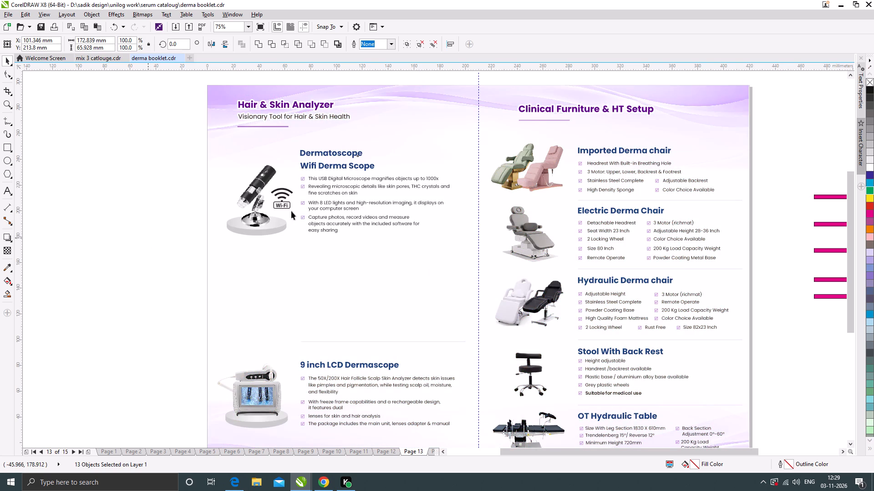
pyautogui.scroll(1, 336, 225)
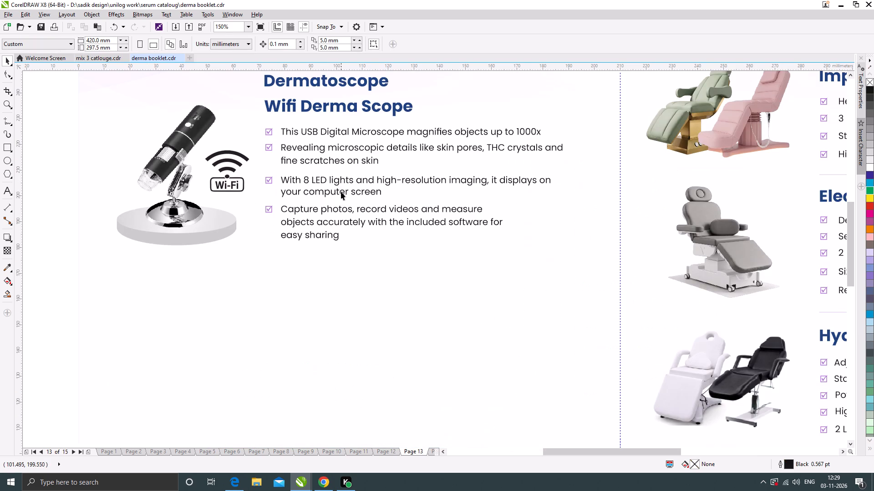
pyautogui.click(341, 191)
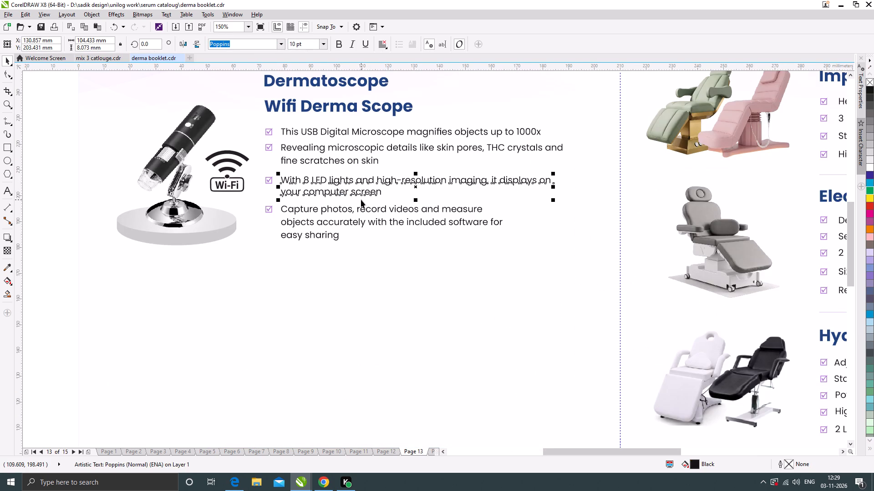
pyautogui.scroll(-1, 361, 200)
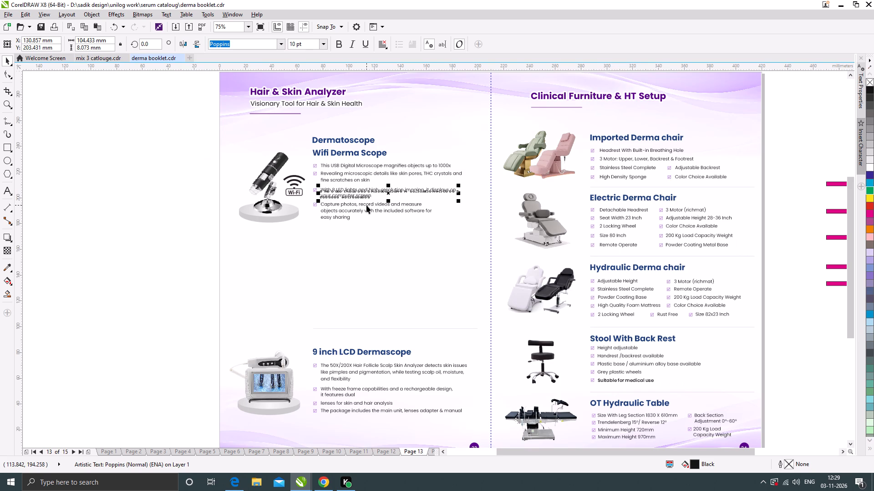
pyautogui.click(155, 231)
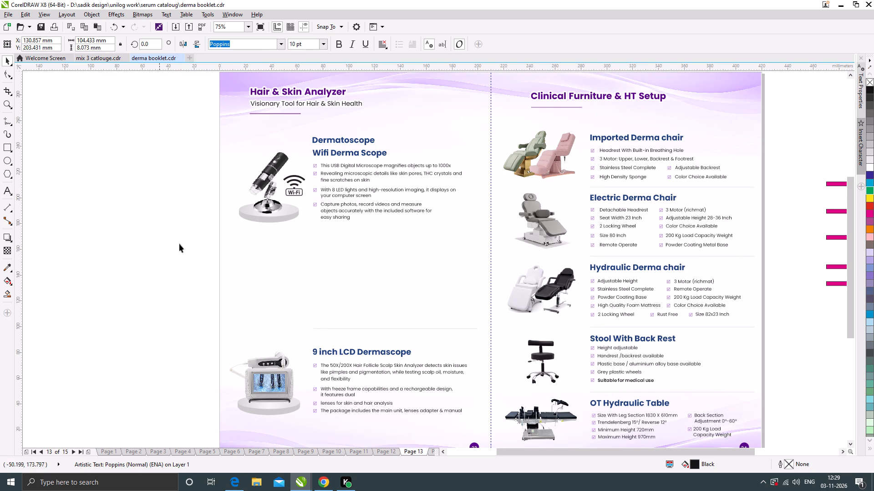
# Place a copy of the topmost off-page magenta marker bar below the Wifi Derma Scope bullets, at about X 94 mm, Y 172 mm.
pyautogui.moveTo(827, 185); pyautogui.dragTo(820, 187)
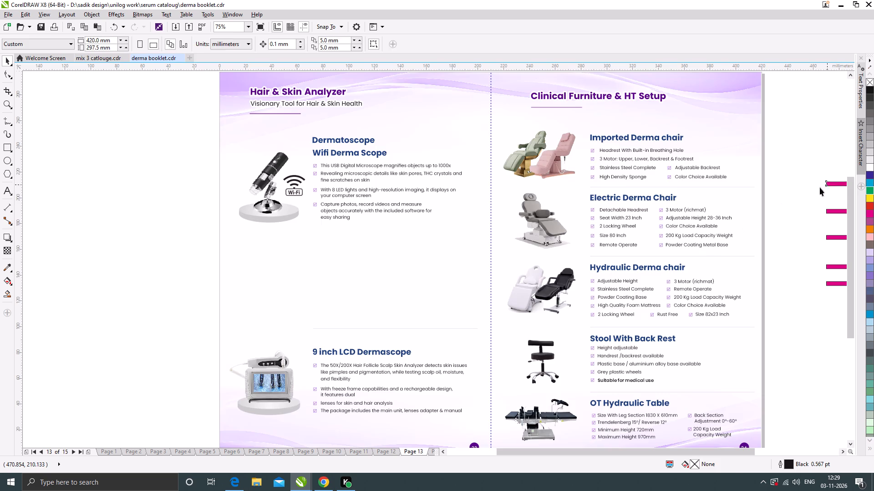
pyautogui.moveTo(820, 187); pyautogui.dragTo(320, 233)
pyautogui.rightClick(320, 233)
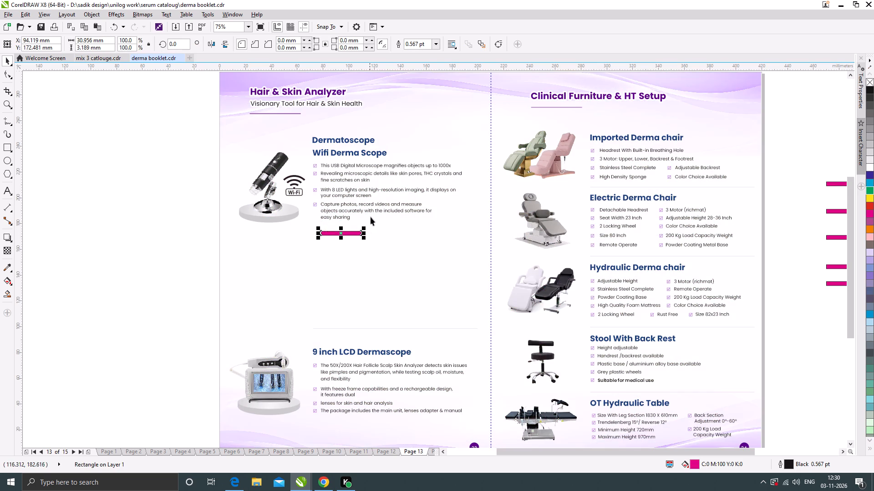
pyautogui.click(159, 264)
# Select the divider line above the 9 inch LCD Dermascope entry on Page 13.
pyautogui.scroll(-1, 280, 233)
pyautogui.scroll(2, 322, 298)
pyautogui.scroll(-1, 322, 298)
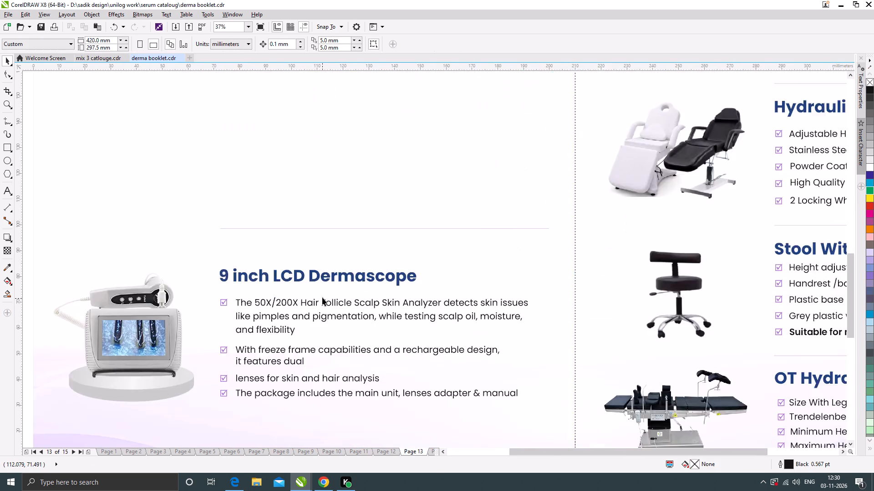
pyautogui.moveTo(114, 240); pyautogui.dragTo(430, 267)
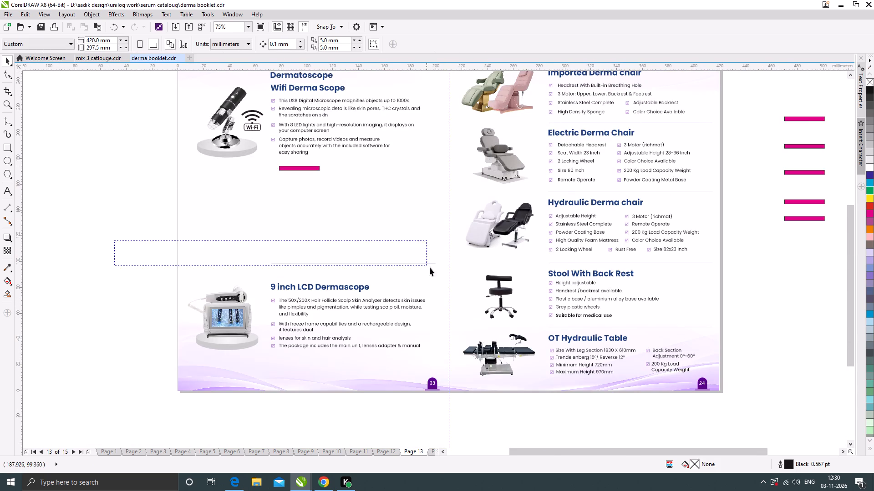
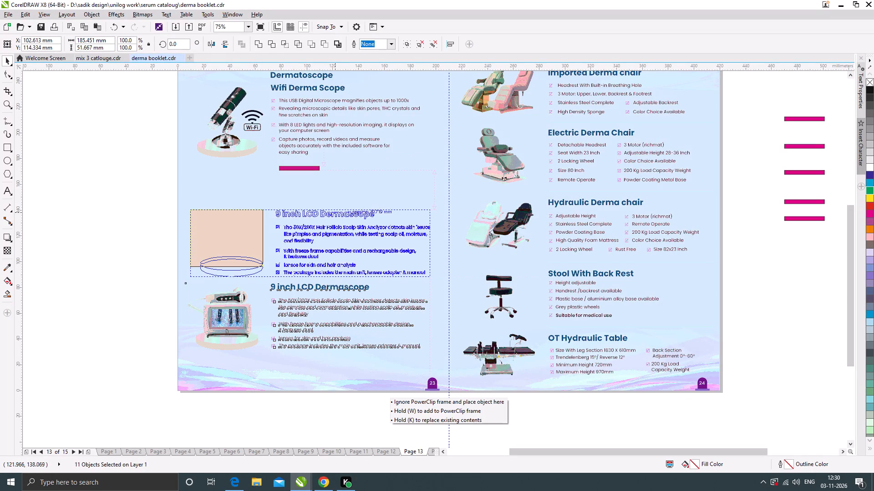
# Move the 9 inch LCD Dermascope entry with its image up on Page 13, to about X 103 mm, Y 114 mm, below the Wifi Derma Scope entry.
pyautogui.moveTo(337, 212); pyautogui.dragTo(337, 212)
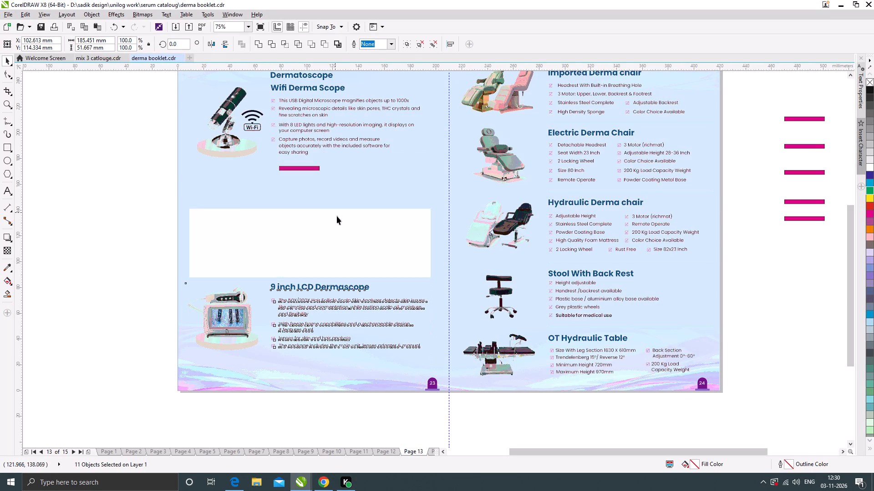
pyautogui.scroll(-1, 183, 273)
pyautogui.click(497, 301)
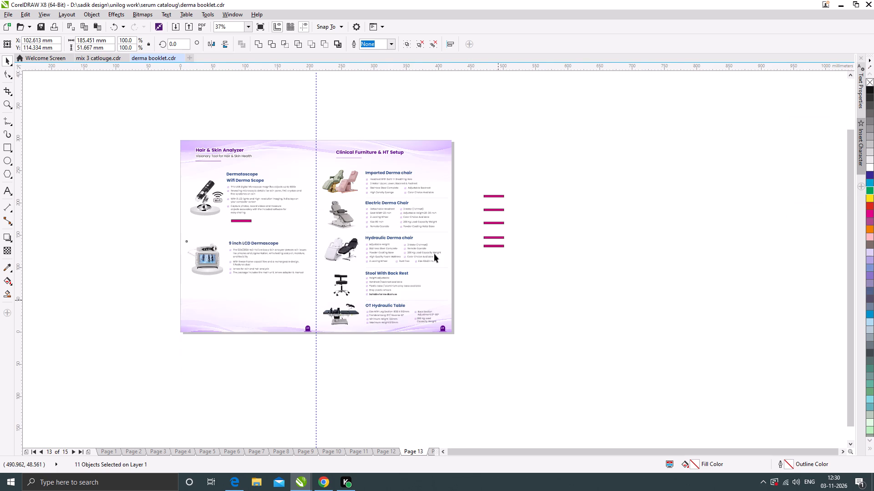
pyautogui.scroll(1, 434, 254)
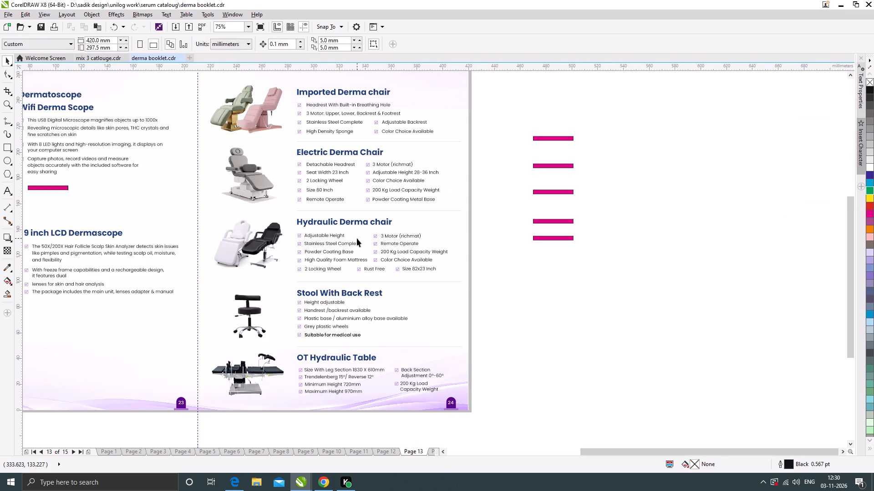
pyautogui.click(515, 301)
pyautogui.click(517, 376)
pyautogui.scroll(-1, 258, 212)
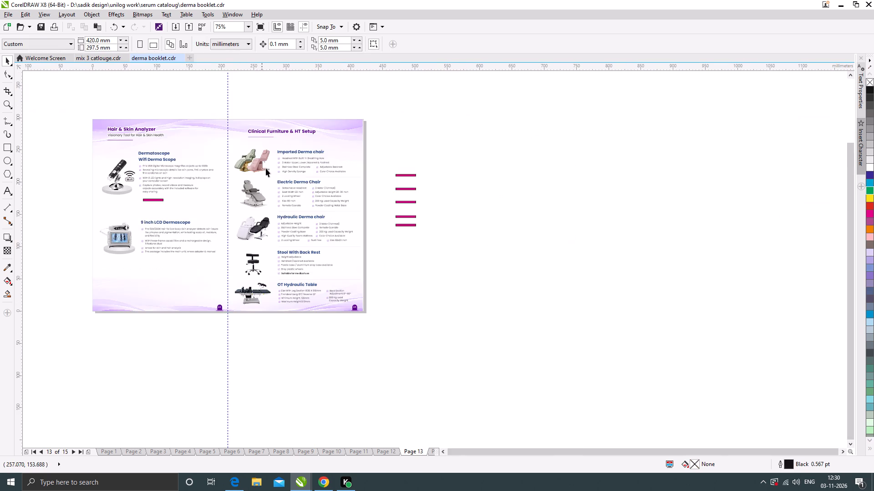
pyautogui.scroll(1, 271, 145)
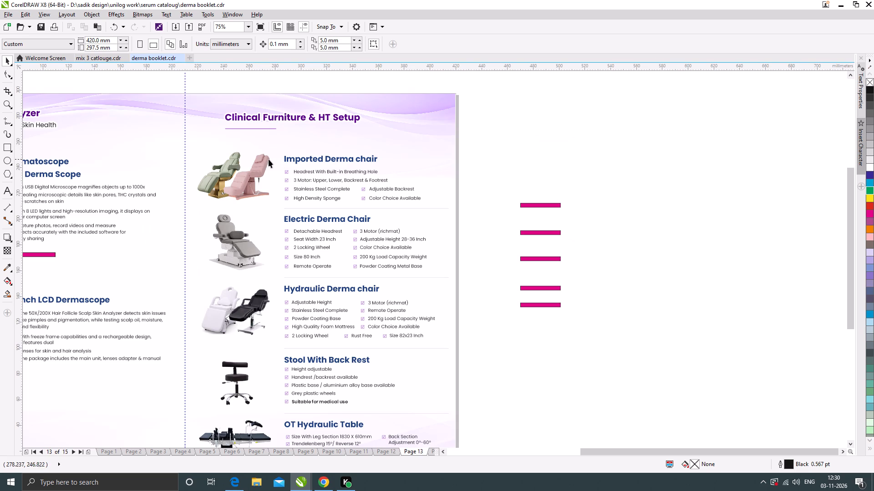
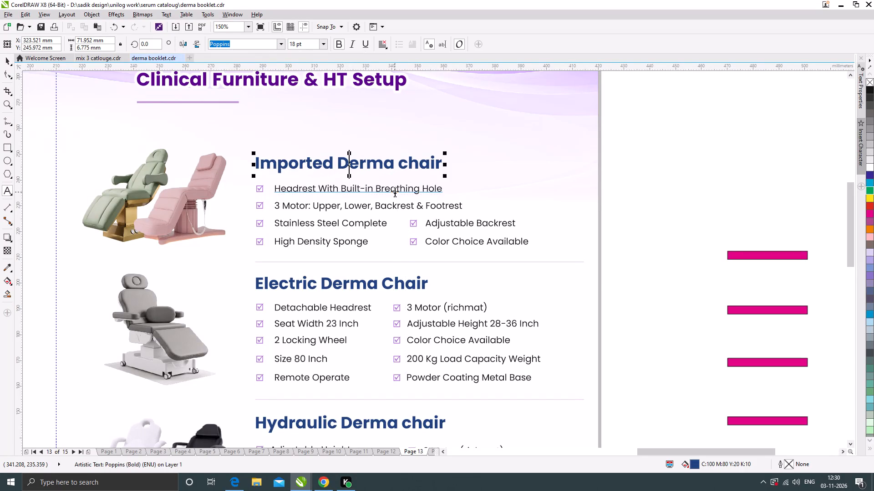
# Place a copy of the topmost magenta marker bar beside the Imported Derma chair heading and fill the copy with green.
pyautogui.scroll(-1, 394, 192)
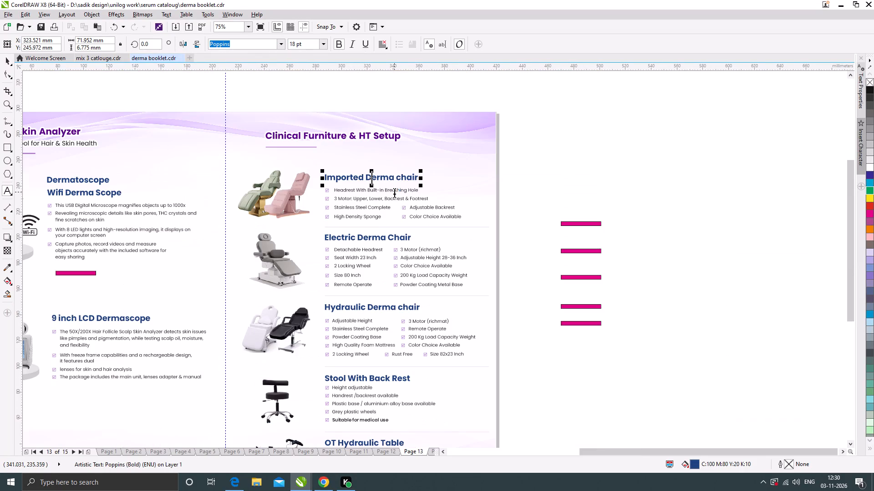
pyautogui.click(7, 59)
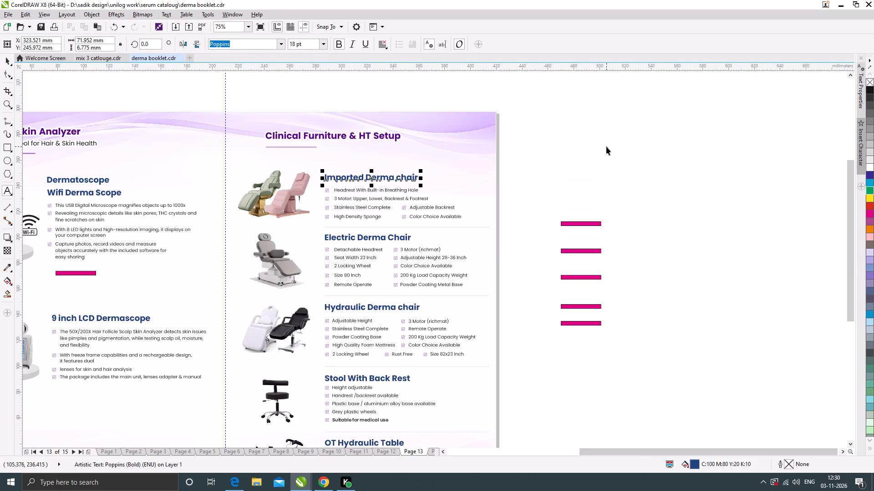
pyautogui.click(606, 146)
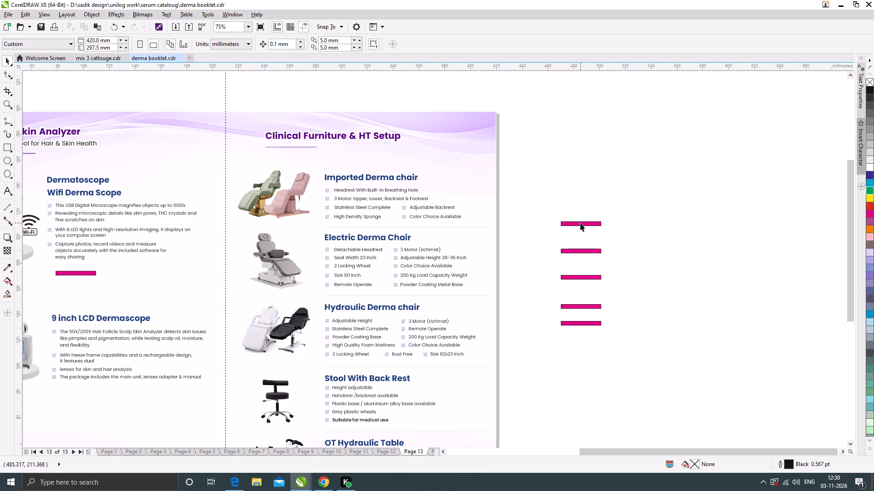
pyautogui.moveTo(580, 223); pyautogui.dragTo(452, 168)
pyautogui.rightClick(452, 168)
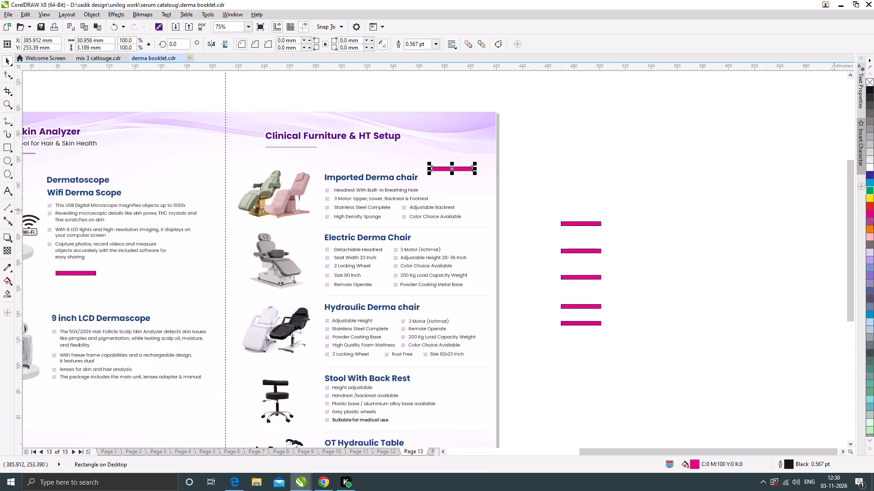
pyautogui.click(869, 191)
pyautogui.click(546, 163)
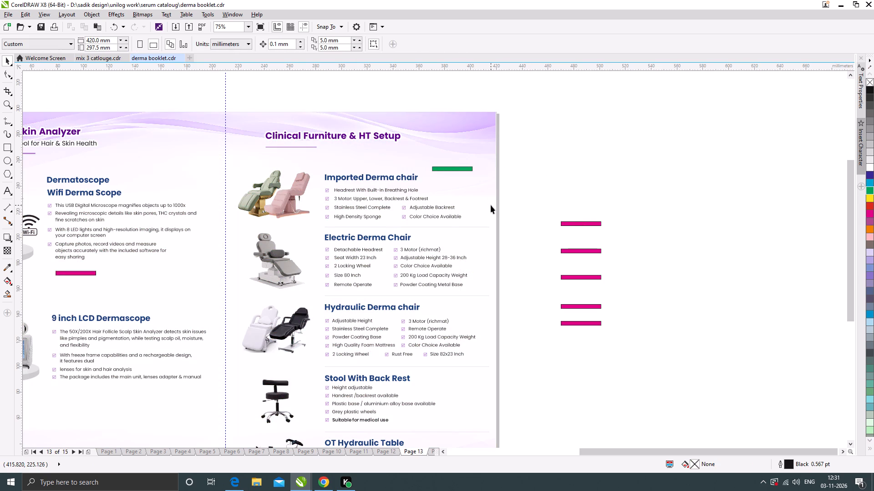
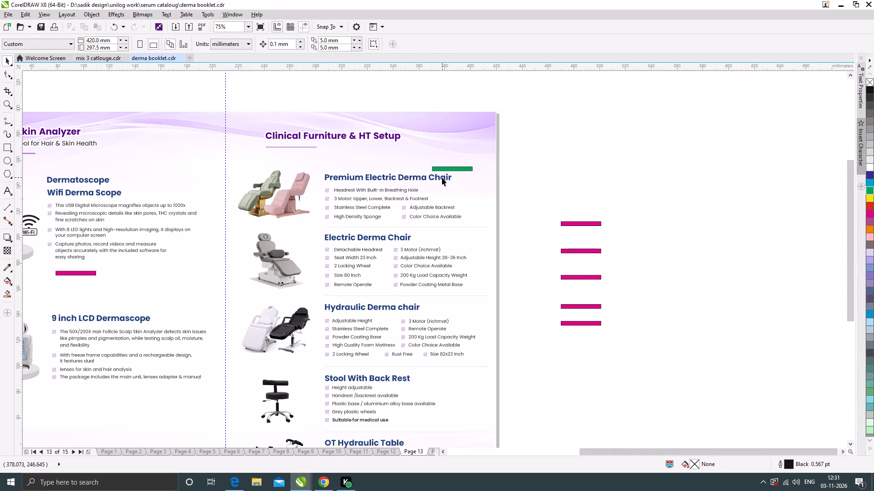
# Nudge the green marker bar slightly up and outward beside the Premium Electric Derma Chair heading, at about X 388.7 mm, Y 254.9 mm.
pyautogui.scroll(1, 457, 172)
pyautogui.moveTo(463, 165); pyautogui.dragTo(471, 161)
pyautogui.scroll(-1, 400, 167)
pyautogui.click(567, 165)
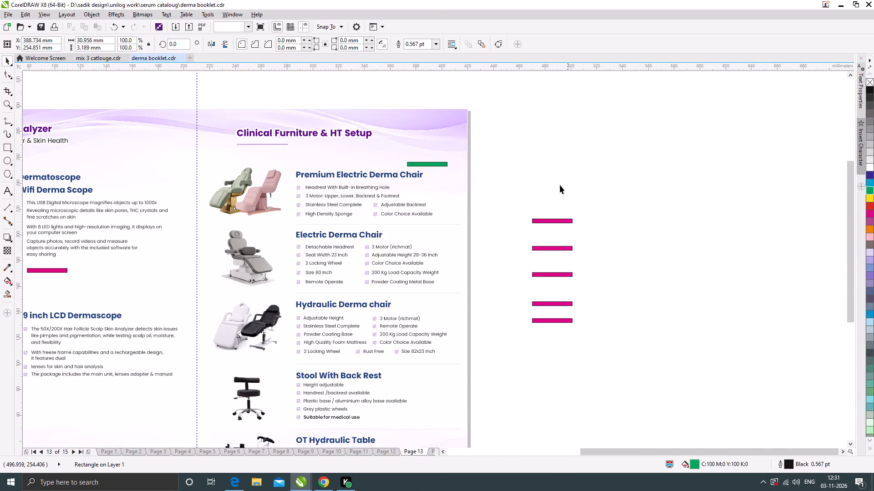
# Examine the feature lists of the Hydraulic Derma chair and Stool With Back Rest entries on Page 13.
pyautogui.scroll(-1, 320, 281)
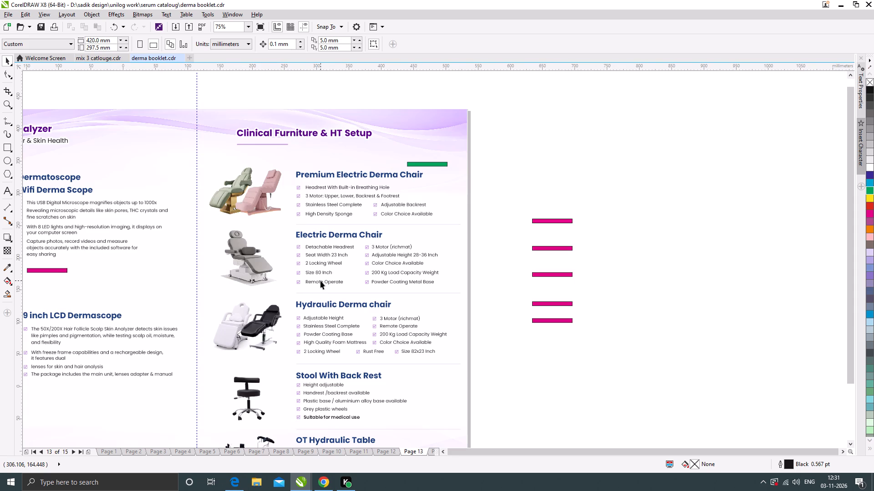
pyautogui.scroll(2, 315, 321)
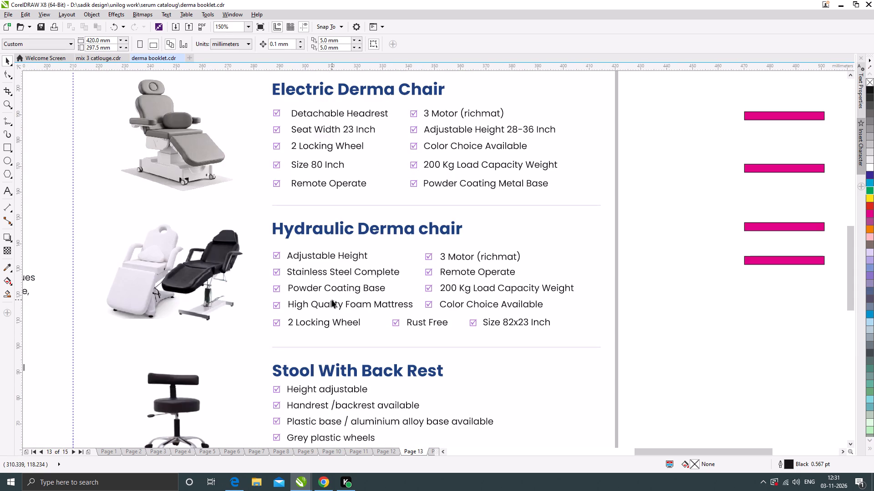
pyautogui.scroll(-1, 335, 270)
pyautogui.scroll(1, 385, 273)
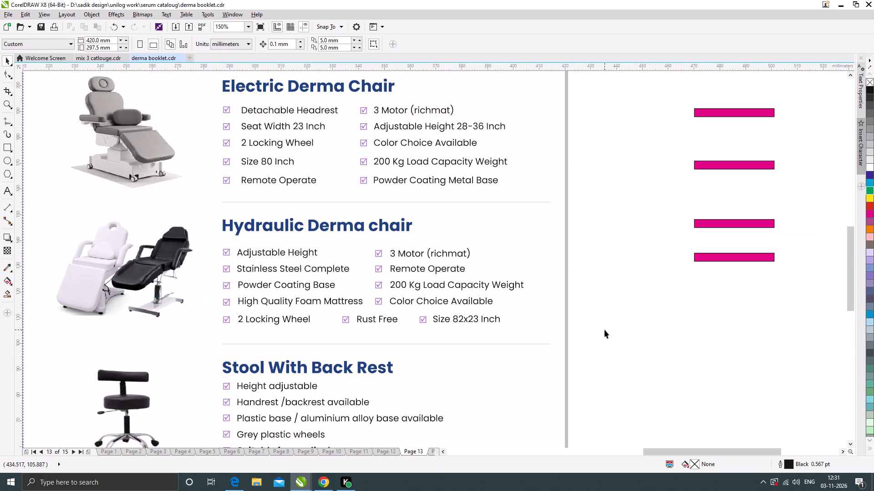
pyautogui.moveTo(607, 331); pyautogui.dragTo(213, 238)
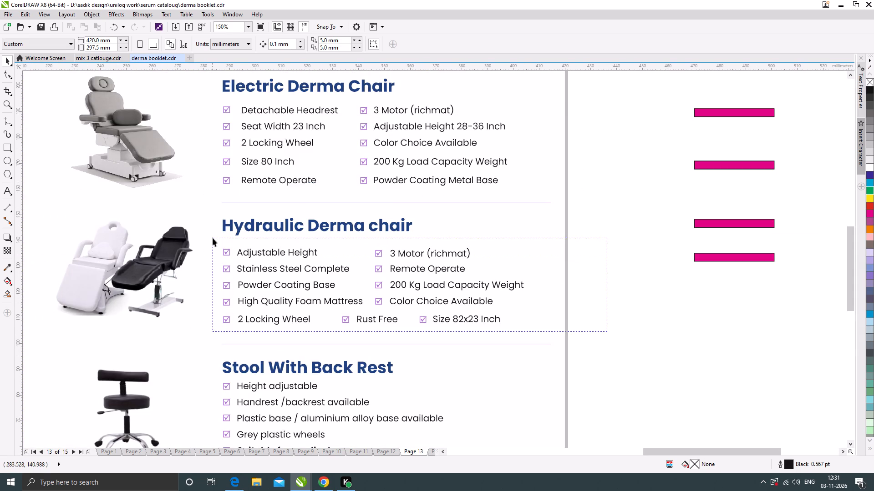
pyautogui.moveTo(213, 238); pyautogui.dragTo(214, 239)
pyautogui.scroll(-1, 351, 246)
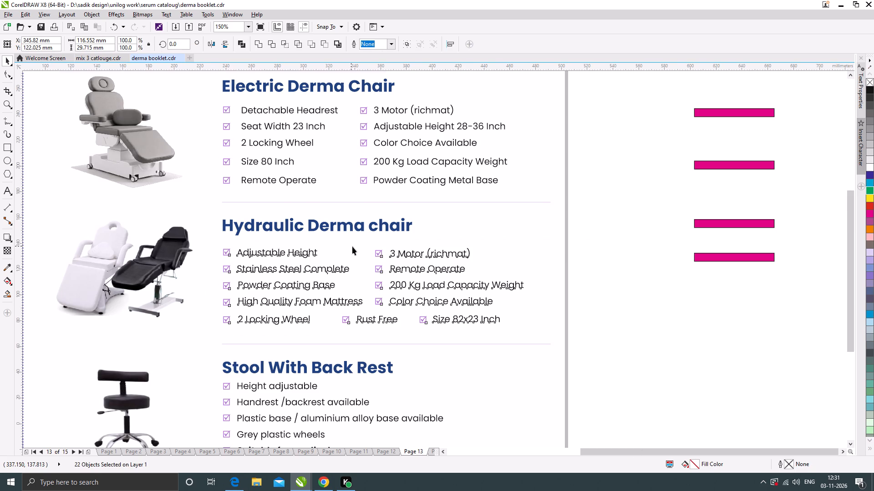
pyautogui.click(545, 327)
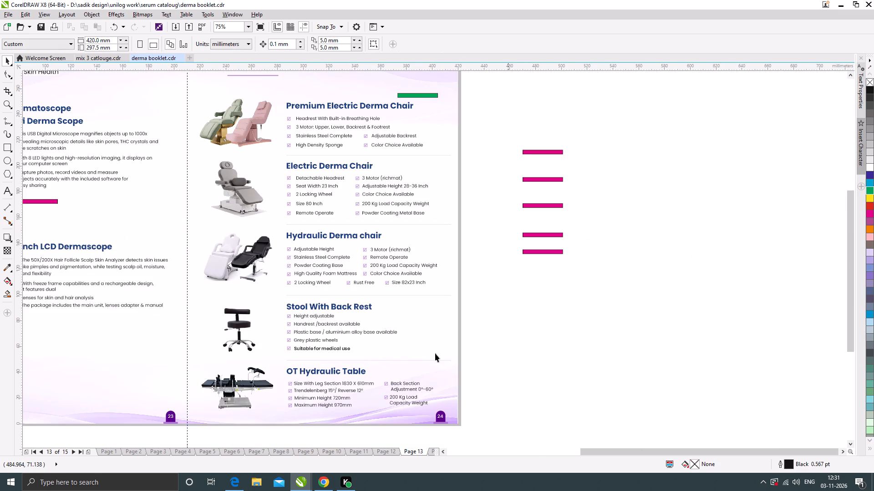
pyautogui.scroll(1, 279, 357)
pyautogui.scroll(1, 332, 351)
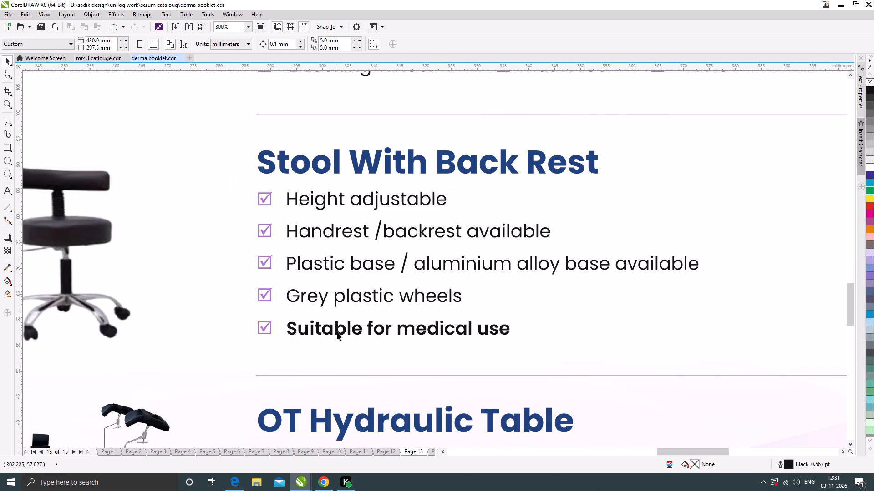
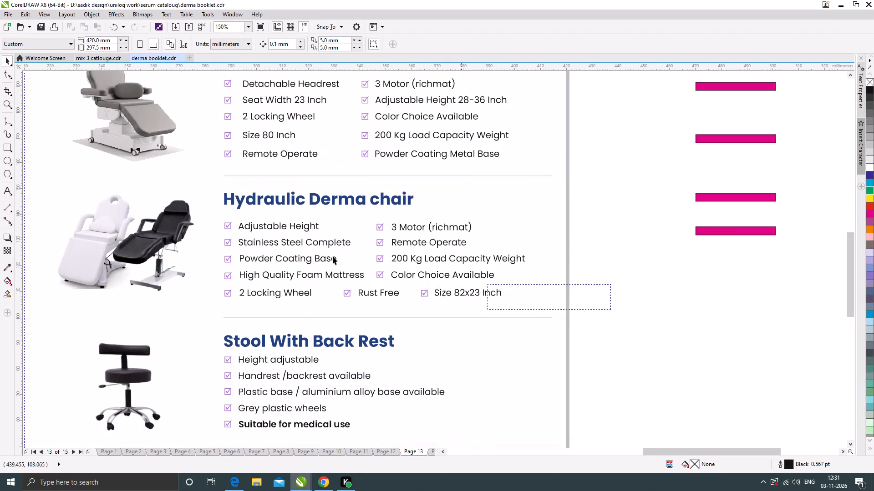
# Delete the whole feature list under the Hydraulic Derma chair heading, keeping the heading and picture.
pyautogui.moveTo(333, 256); pyautogui.dragTo(208, 215)
pyautogui.press('Delete')
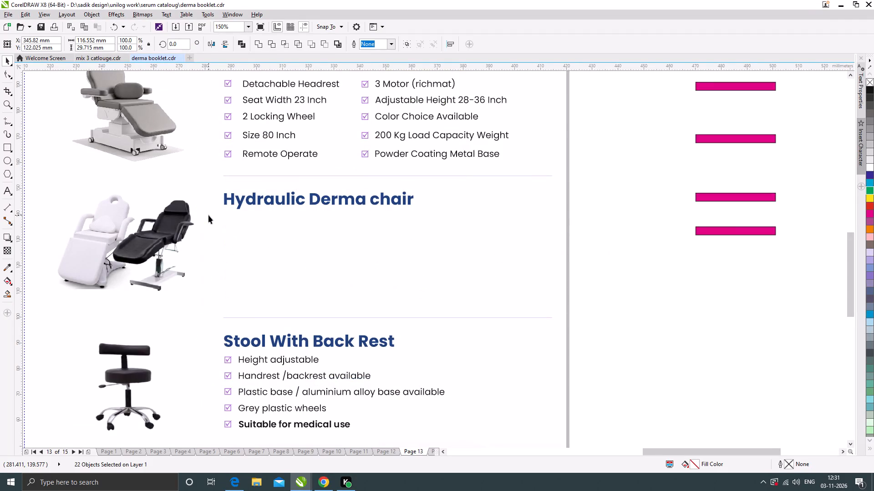
pyautogui.scroll(-1, 317, 226)
pyautogui.click(530, 302)
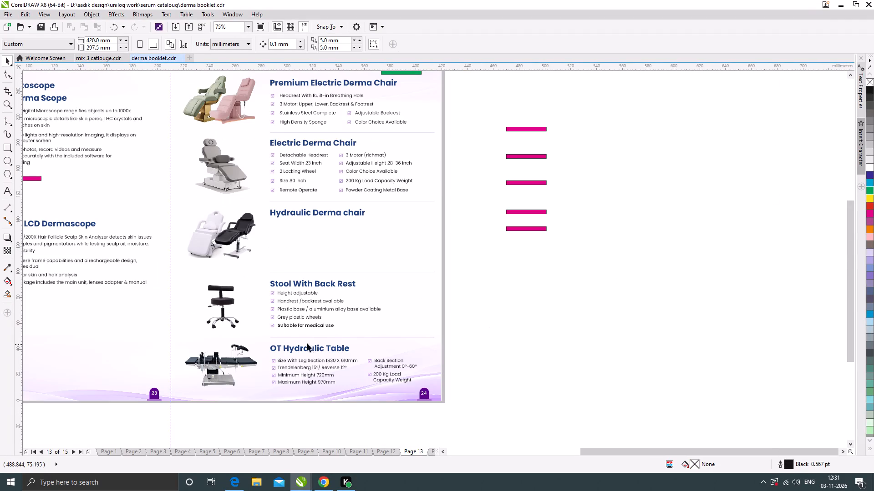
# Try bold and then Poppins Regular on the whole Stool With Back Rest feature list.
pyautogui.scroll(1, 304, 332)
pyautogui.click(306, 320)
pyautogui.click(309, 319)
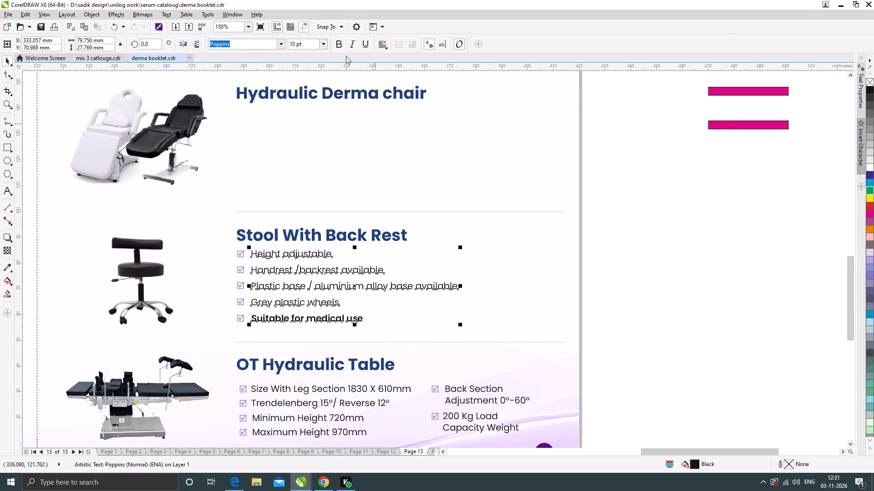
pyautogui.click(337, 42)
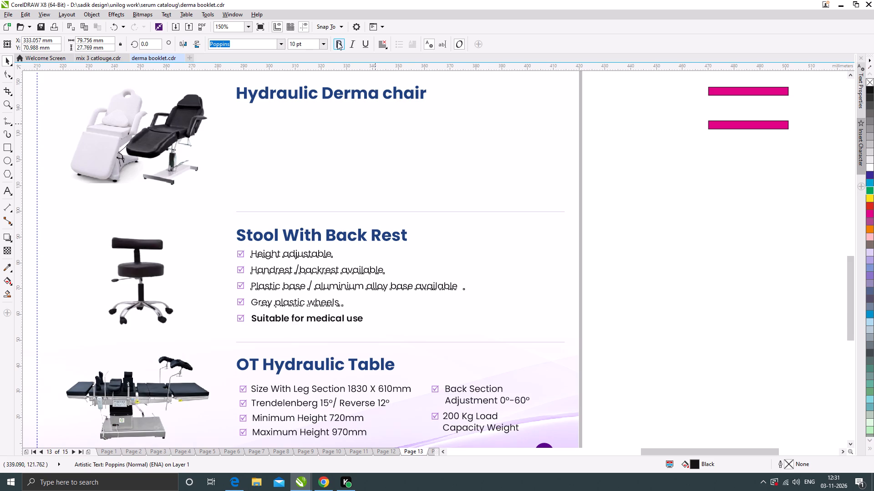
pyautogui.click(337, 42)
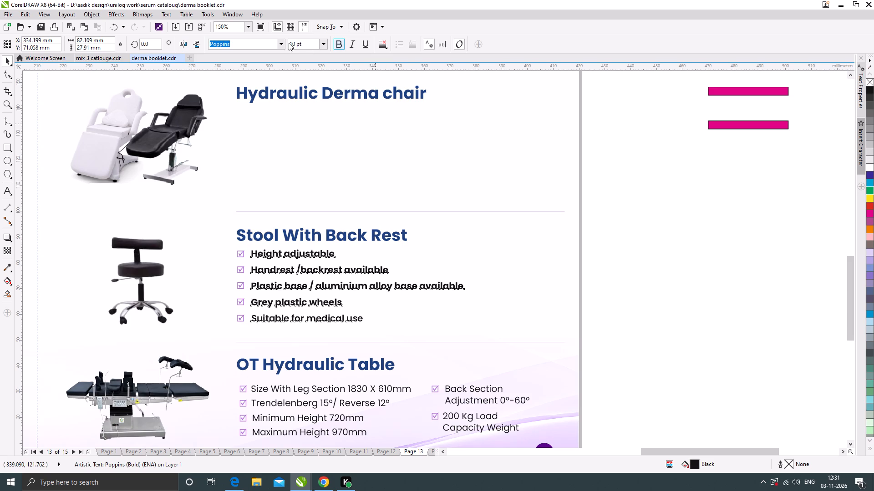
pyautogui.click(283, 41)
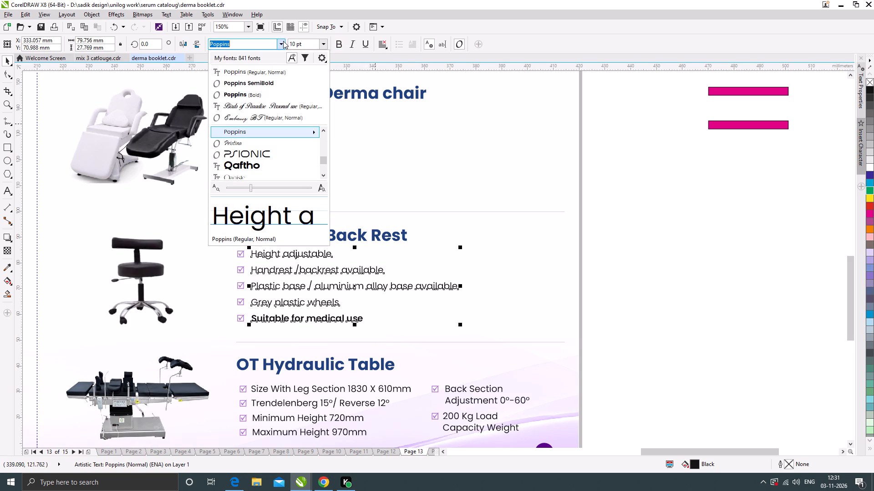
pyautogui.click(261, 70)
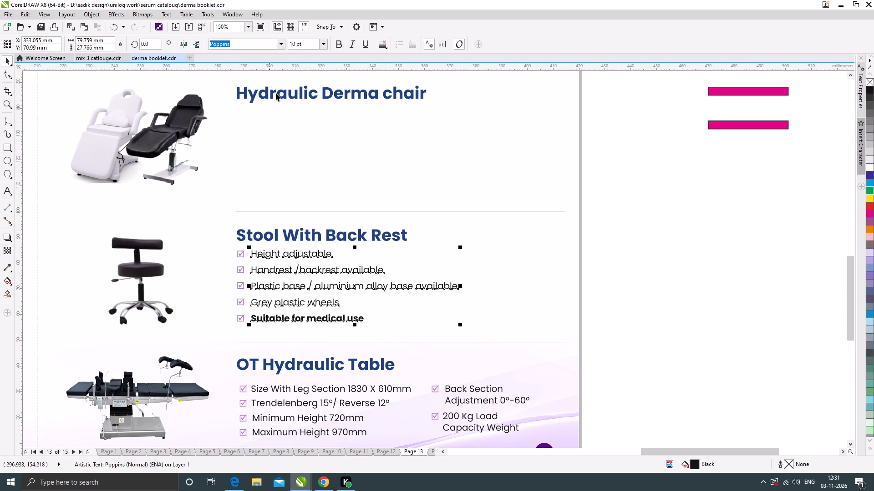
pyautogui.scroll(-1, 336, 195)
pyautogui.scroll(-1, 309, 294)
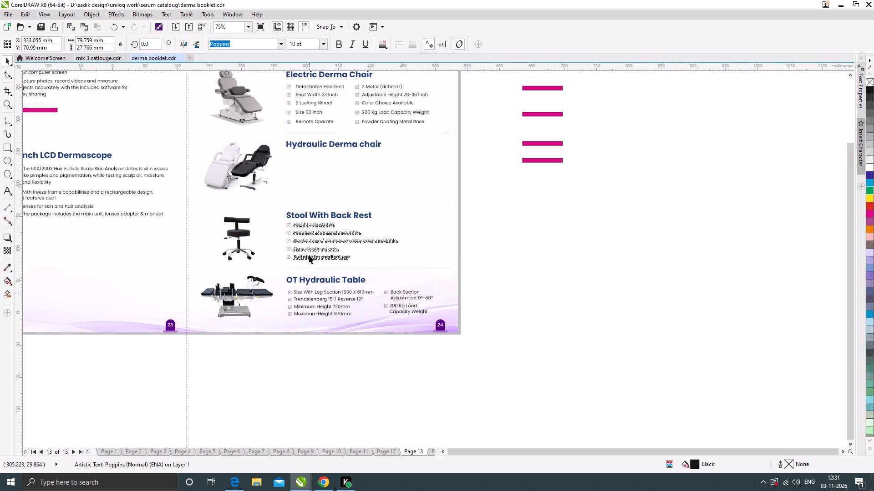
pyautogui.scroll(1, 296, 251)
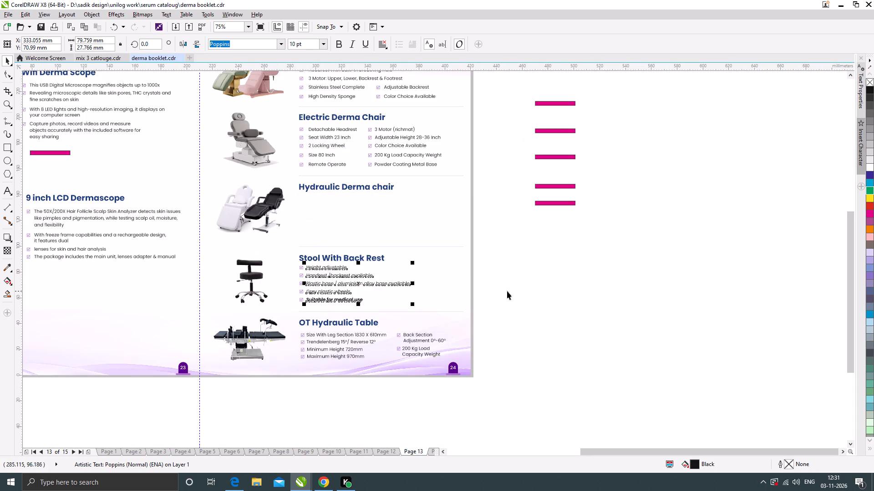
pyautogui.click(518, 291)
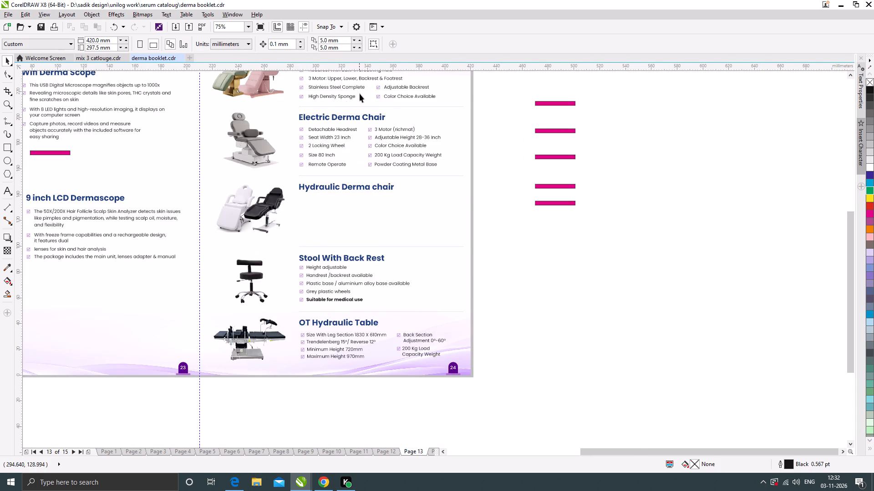
# Remove "(richmat)" from the 3 Motor line of the Electric Derma Chair entry.
pyautogui.scroll(1, 360, 94)
pyautogui.scroll(-1, 255, 267)
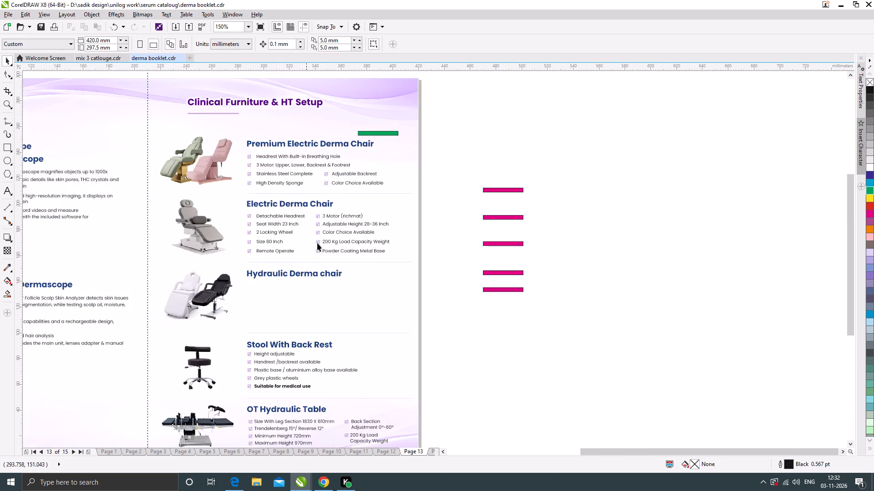
pyautogui.scroll(1, 332, 225)
pyautogui.scroll(1, 369, 201)
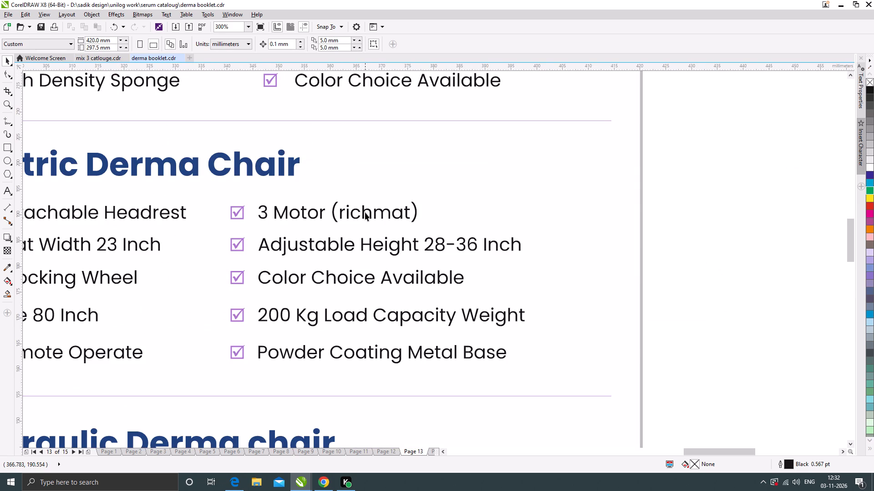
pyautogui.doubleClick(342, 212)
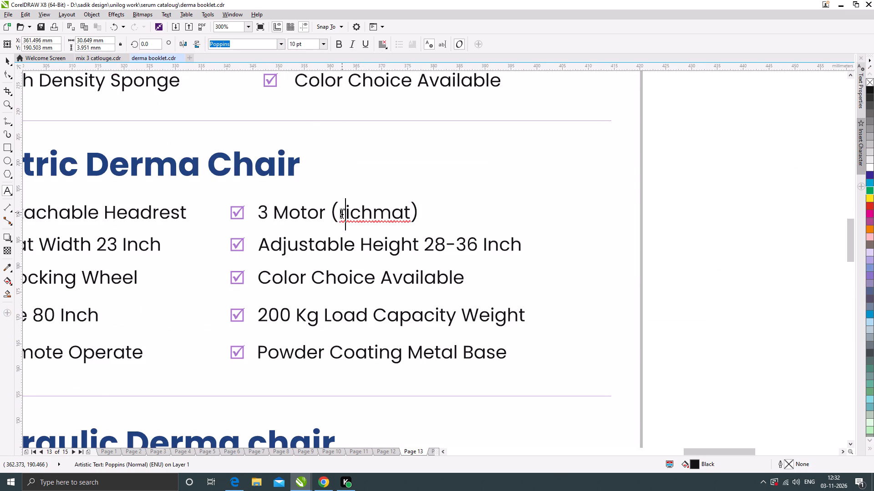
pyautogui.moveTo(332, 208); pyautogui.dragTo(431, 218)
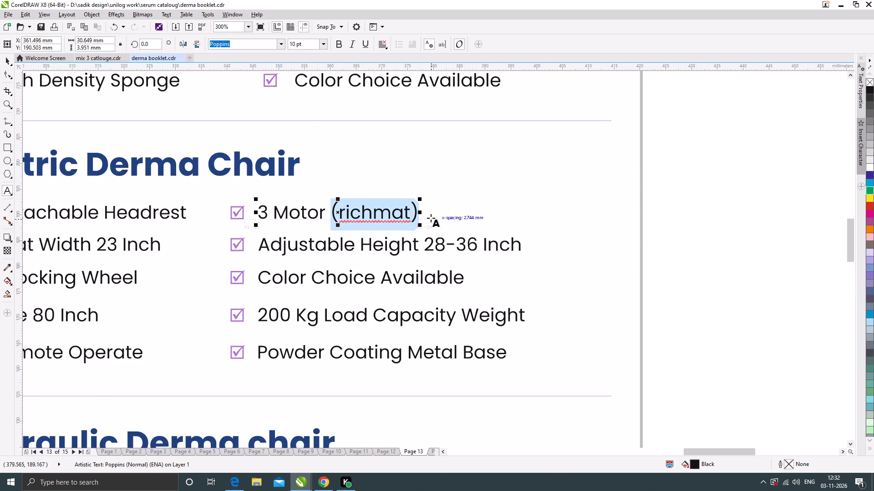
pyautogui.press('BackSpace')
pyautogui.scroll(-2, 385, 252)
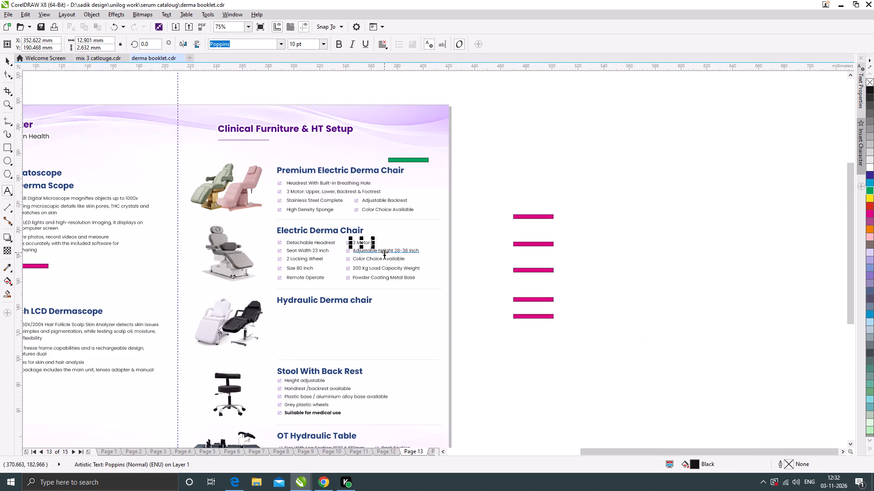
pyautogui.click(5, 59)
# Set the "Suitable for medical use" line of the Stool With Back Rest entry to Poppins Regular.
pyautogui.scroll(-1, 361, 212)
pyautogui.scroll(2, 351, 321)
pyautogui.doubleClick(328, 297)
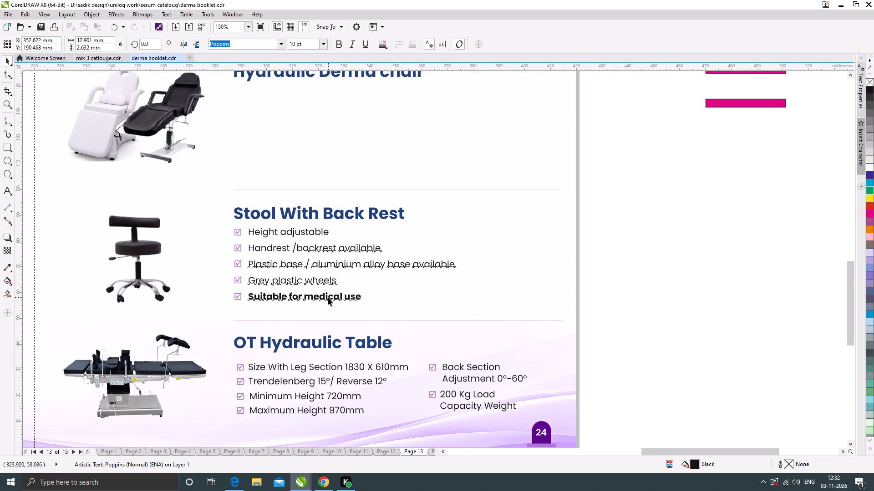
pyautogui.moveTo(249, 299); pyautogui.dragTo(371, 298)
pyautogui.click(282, 44)
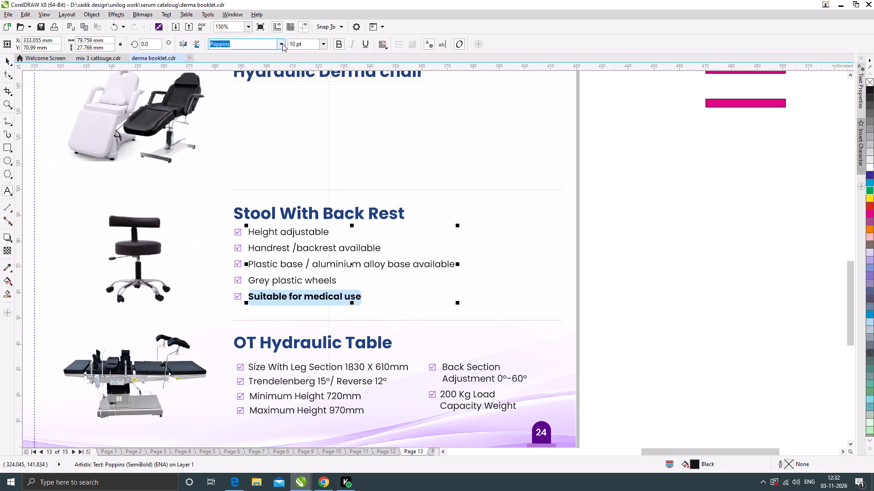
pyautogui.click(248, 71)
pyautogui.click(7, 58)
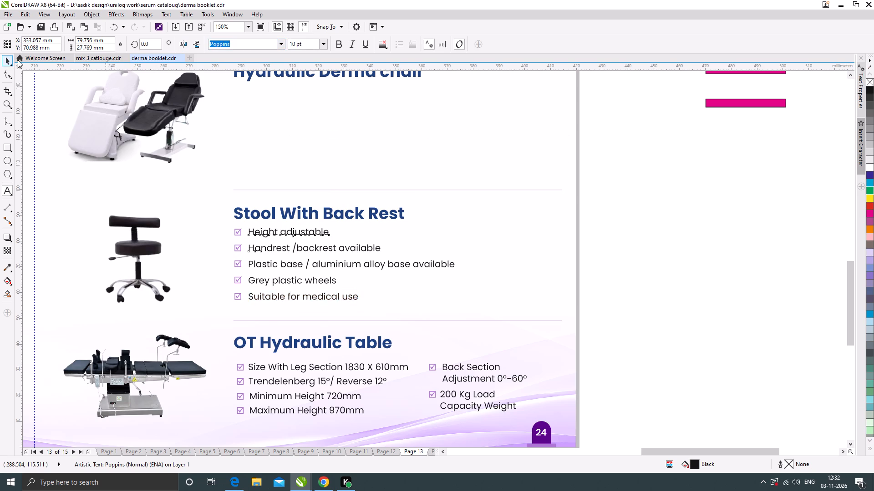
pyautogui.scroll(-1, 518, 271)
pyautogui.click(608, 293)
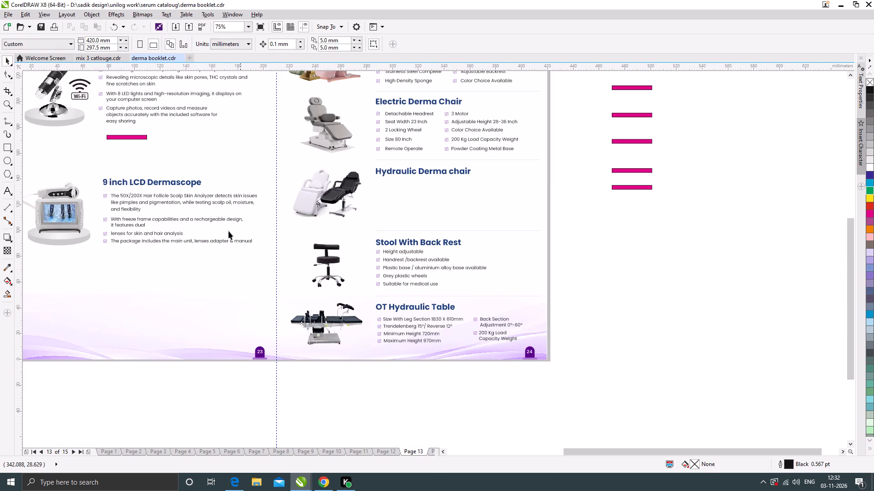
# Copy the green marker bar down beside the Electric Derma Chair entry, at about X 385.4 mm, Y 192.9 mm.
pyautogui.scroll(-1, 228, 228)
pyautogui.scroll(1, 351, 150)
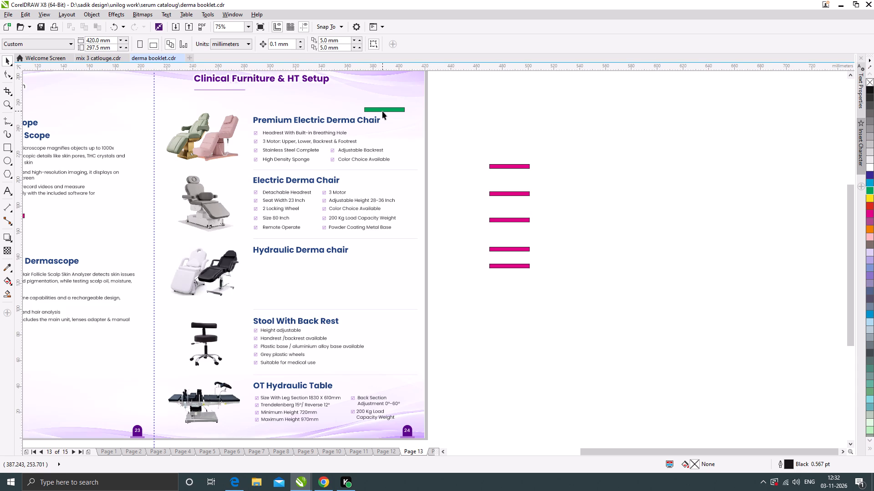
pyautogui.moveTo(382, 111); pyautogui.dragTo(380, 191)
pyautogui.rightClick(380, 191)
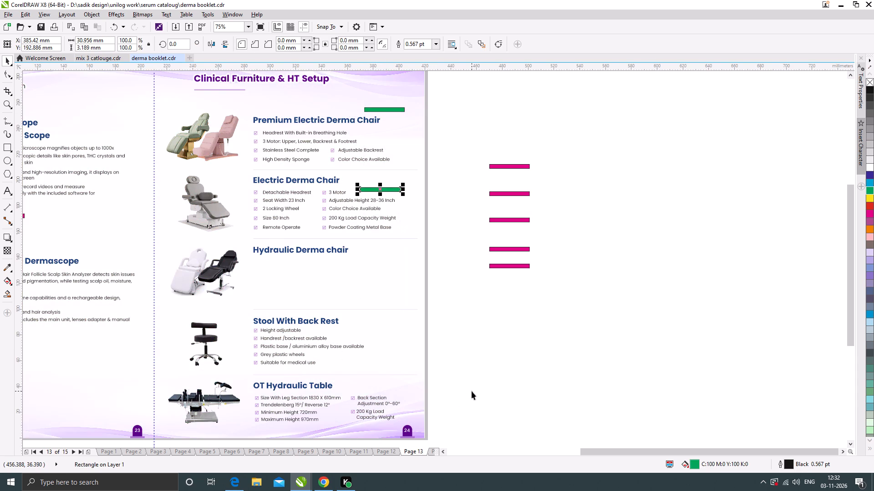
# Go to Page 14 and examine the Globe 48 OT light, Single Dome and Two Dome entries.
pyautogui.press('pagedown')
pyautogui.scroll(-1, 459, 251)
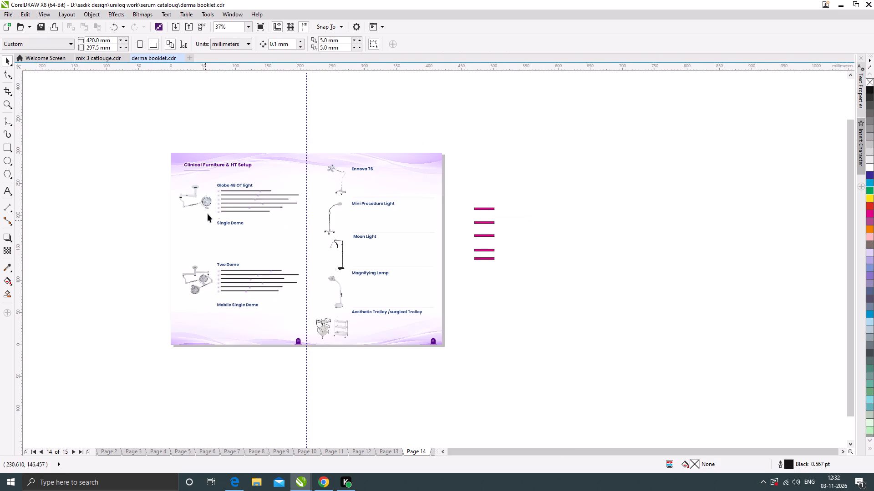
pyautogui.scroll(1, 229, 202)
pyautogui.click(78, 163)
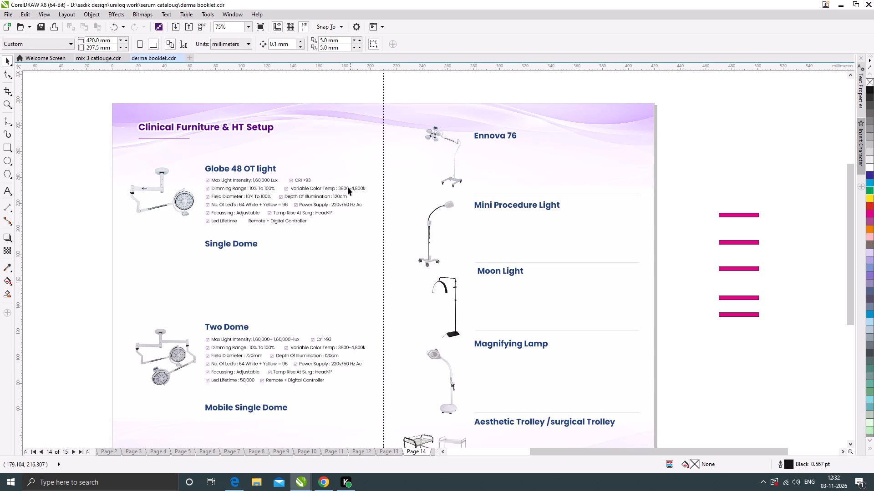
pyautogui.click(75, 170)
pyautogui.scroll(1, 101, 169)
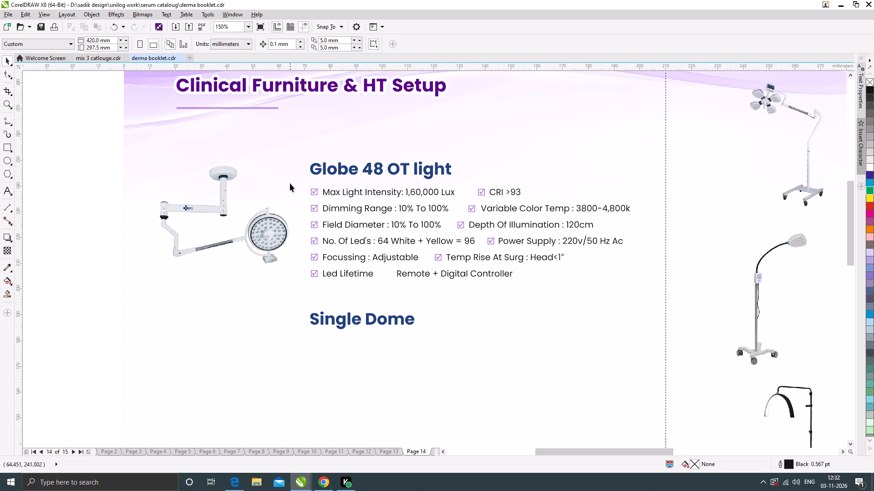
pyautogui.scroll(-1, 286, 162)
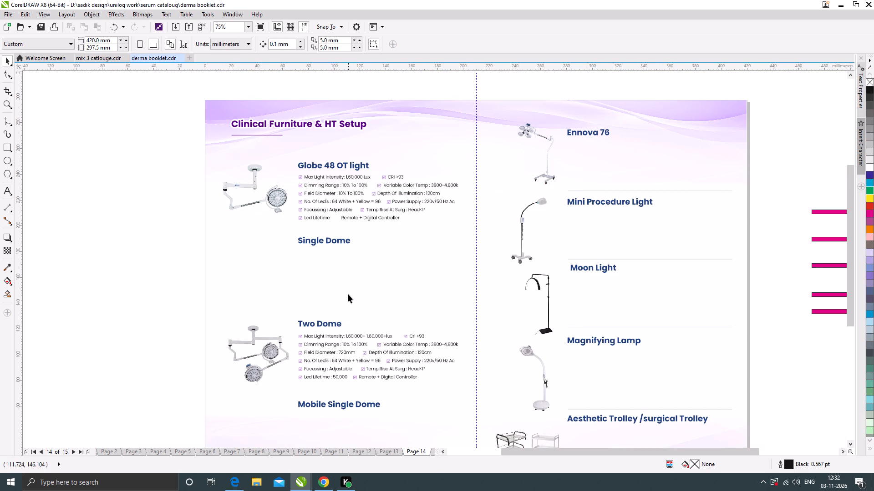
pyautogui.scroll(1, 403, 162)
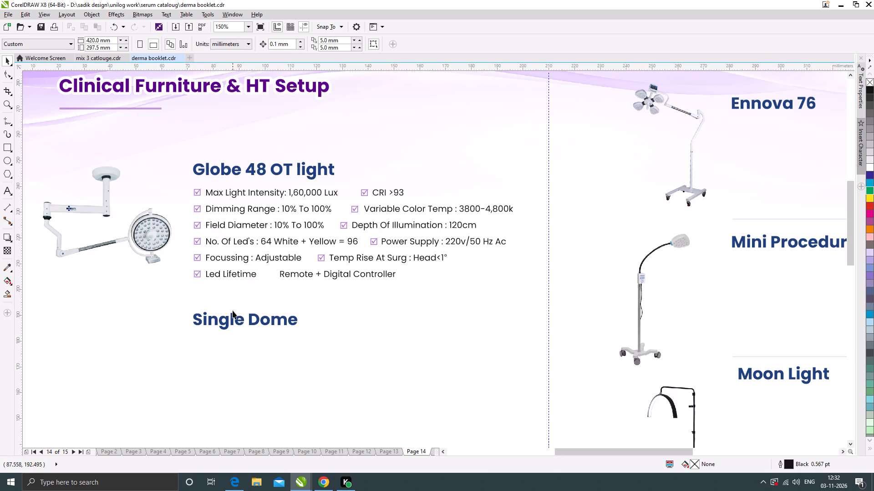
pyautogui.scroll(-2, 289, 264)
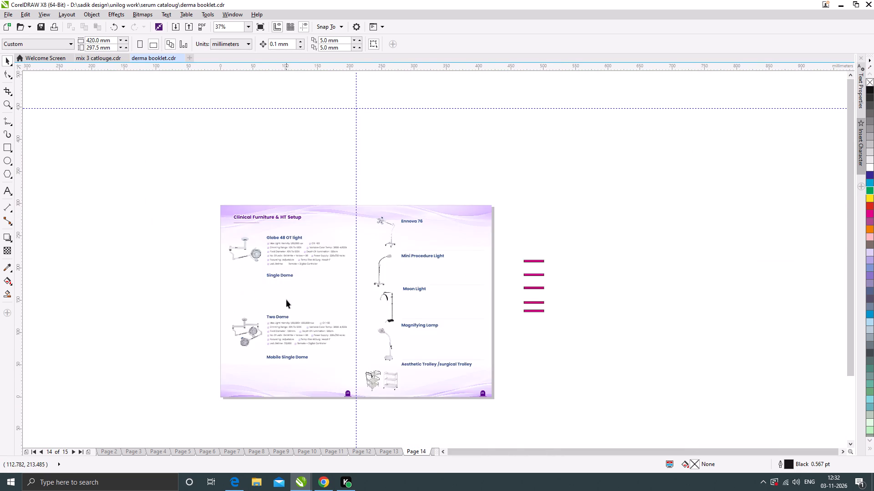
# Move the Two Dome heading up beside the Single Dome heading, at about X 138.2 mm, Y 187.7 mm.
pyautogui.scroll(1, 290, 293)
pyautogui.moveTo(276, 342); pyautogui.dragTo(340, 271)
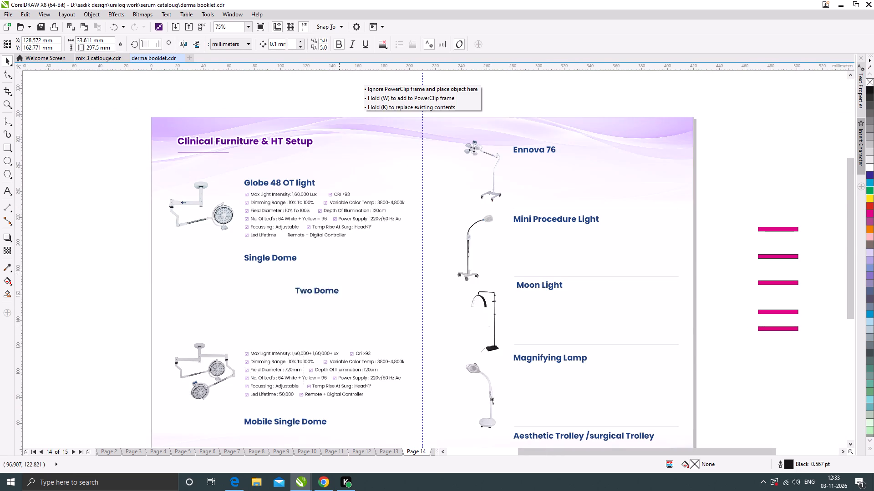
pyautogui.moveTo(340, 271); pyautogui.dragTo(341, 260)
pyautogui.scroll(3, 311, 257)
pyautogui.moveTo(314, 256); pyautogui.dragTo(297, 266)
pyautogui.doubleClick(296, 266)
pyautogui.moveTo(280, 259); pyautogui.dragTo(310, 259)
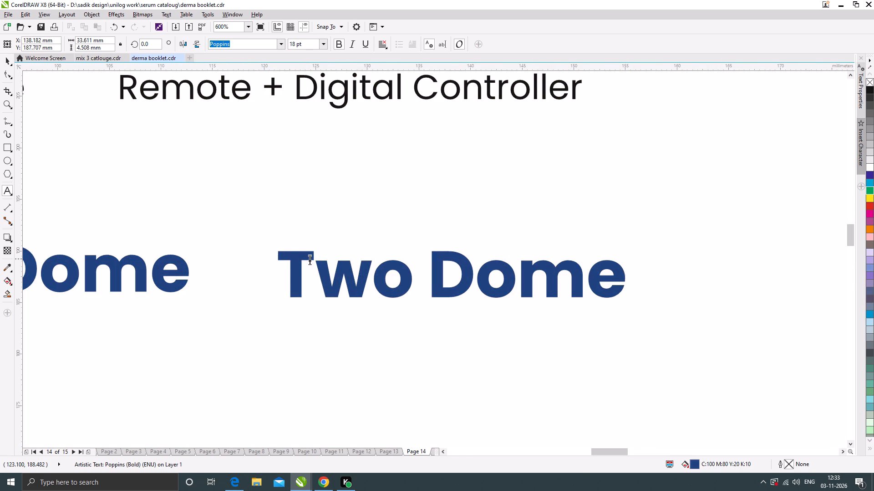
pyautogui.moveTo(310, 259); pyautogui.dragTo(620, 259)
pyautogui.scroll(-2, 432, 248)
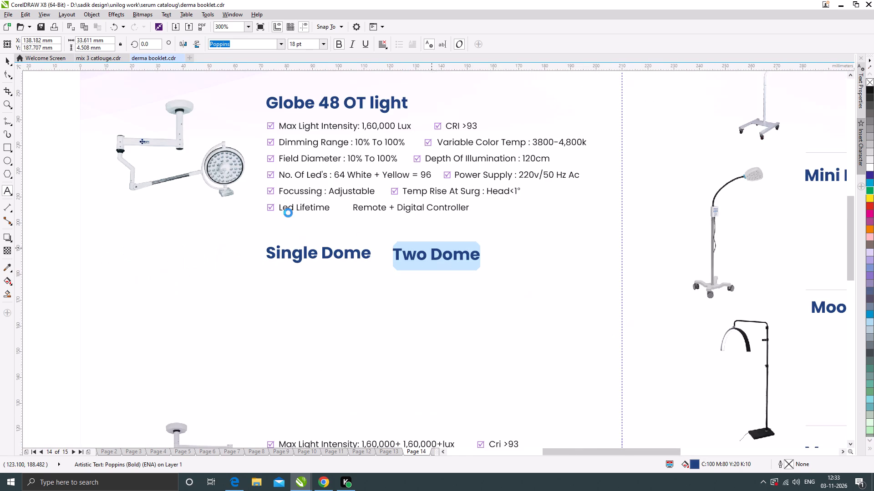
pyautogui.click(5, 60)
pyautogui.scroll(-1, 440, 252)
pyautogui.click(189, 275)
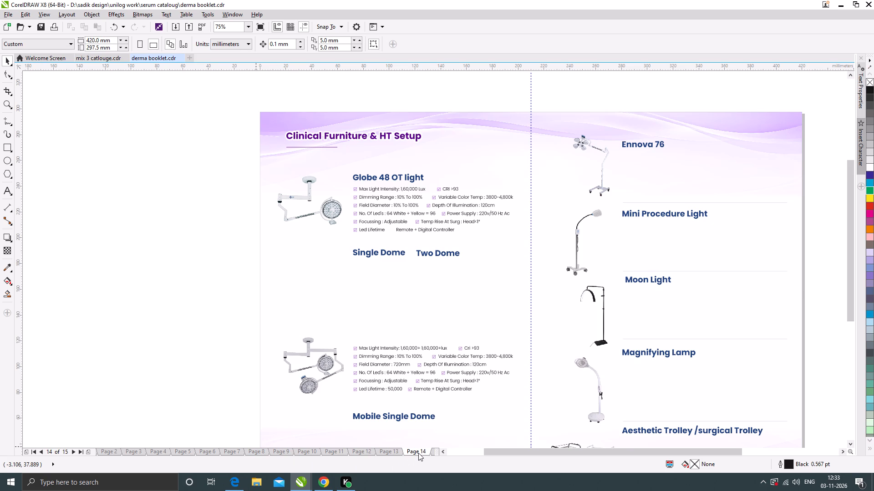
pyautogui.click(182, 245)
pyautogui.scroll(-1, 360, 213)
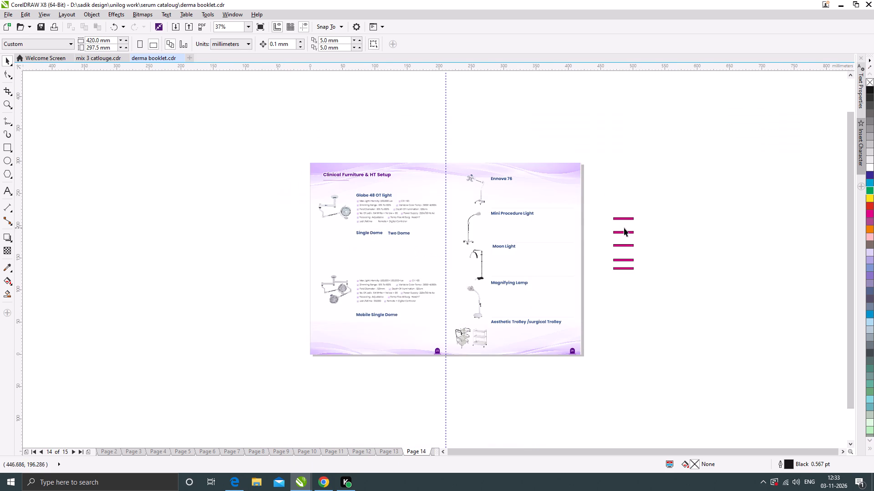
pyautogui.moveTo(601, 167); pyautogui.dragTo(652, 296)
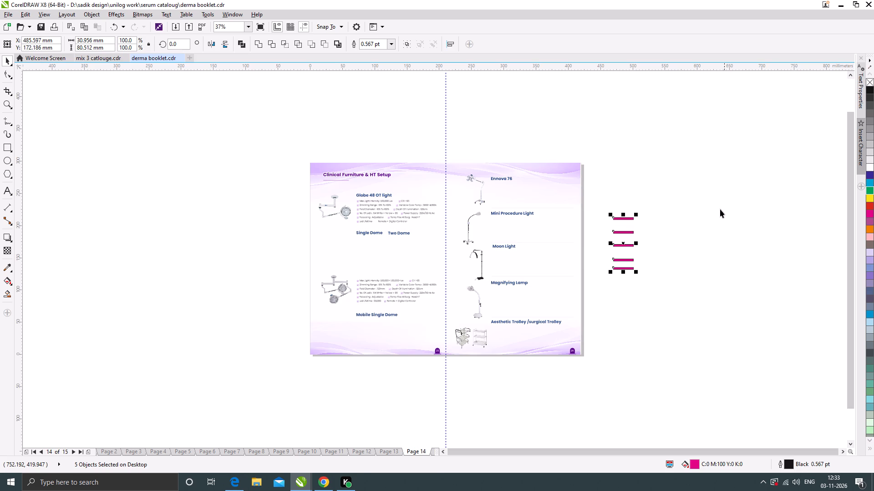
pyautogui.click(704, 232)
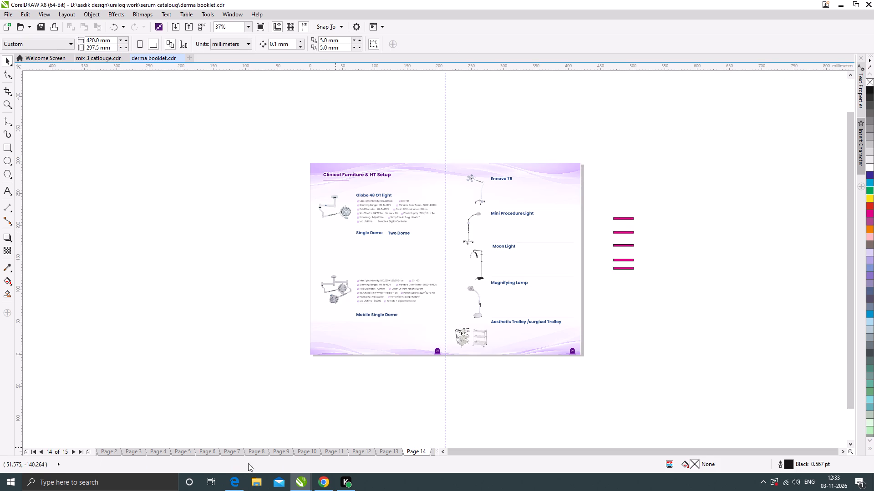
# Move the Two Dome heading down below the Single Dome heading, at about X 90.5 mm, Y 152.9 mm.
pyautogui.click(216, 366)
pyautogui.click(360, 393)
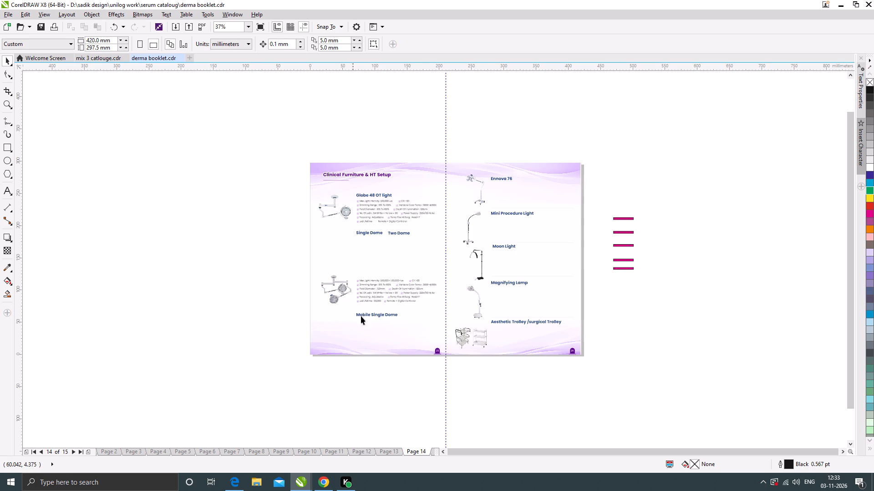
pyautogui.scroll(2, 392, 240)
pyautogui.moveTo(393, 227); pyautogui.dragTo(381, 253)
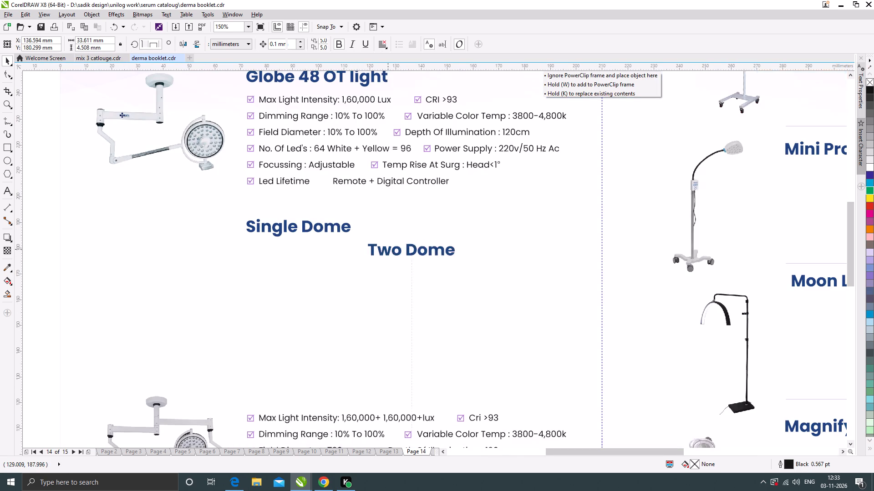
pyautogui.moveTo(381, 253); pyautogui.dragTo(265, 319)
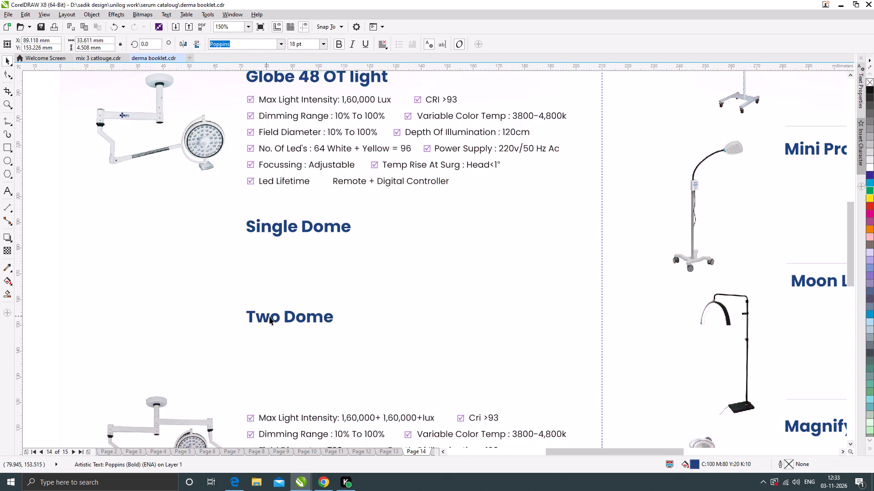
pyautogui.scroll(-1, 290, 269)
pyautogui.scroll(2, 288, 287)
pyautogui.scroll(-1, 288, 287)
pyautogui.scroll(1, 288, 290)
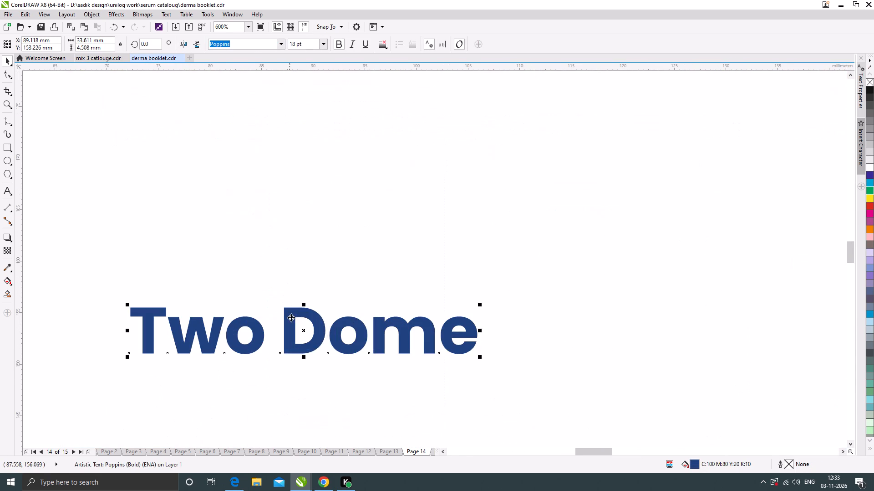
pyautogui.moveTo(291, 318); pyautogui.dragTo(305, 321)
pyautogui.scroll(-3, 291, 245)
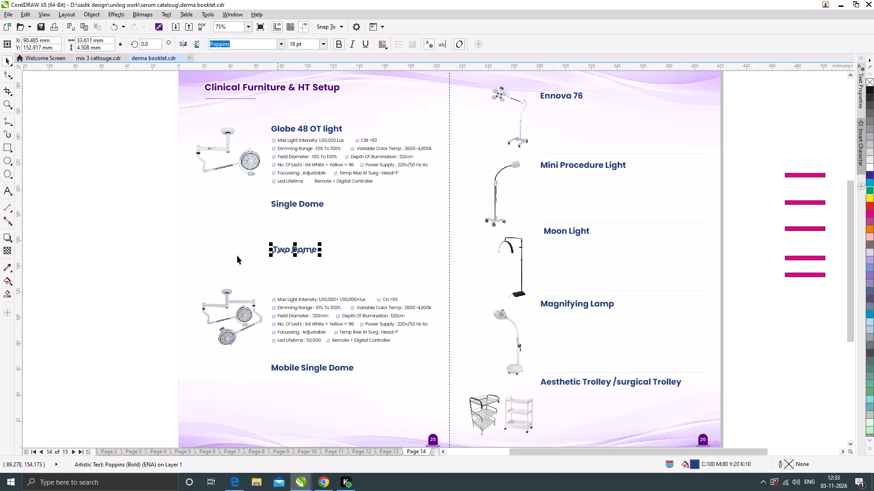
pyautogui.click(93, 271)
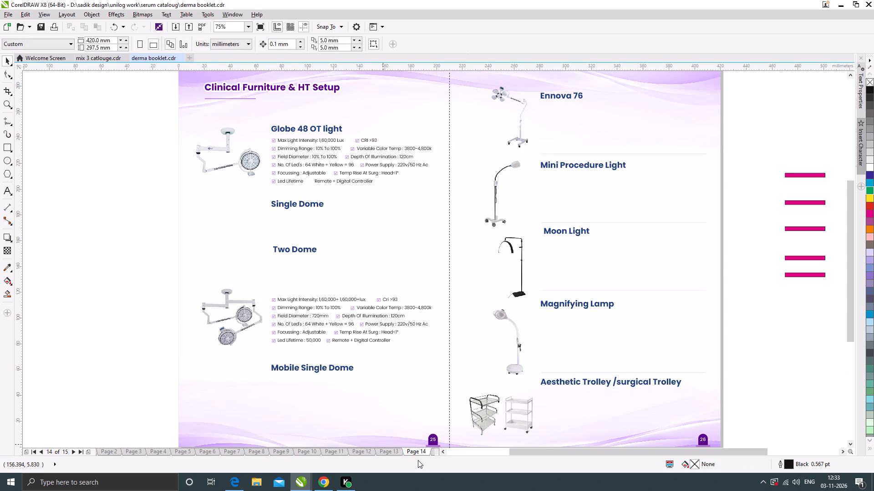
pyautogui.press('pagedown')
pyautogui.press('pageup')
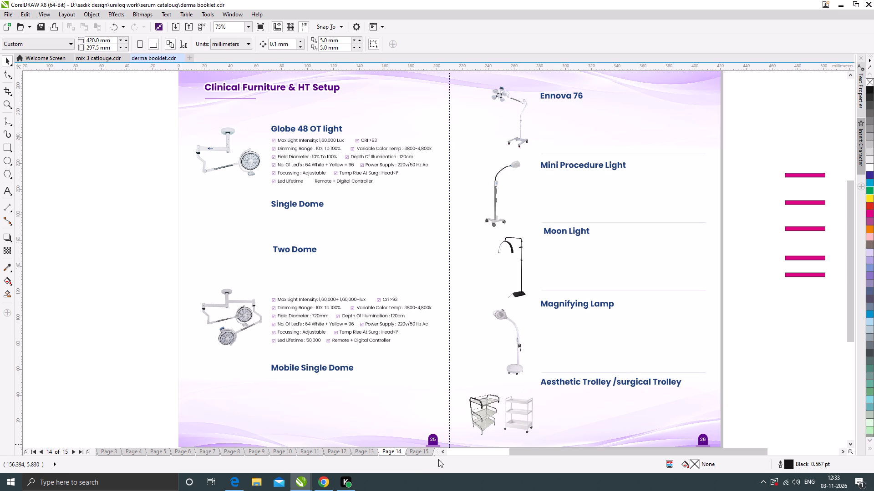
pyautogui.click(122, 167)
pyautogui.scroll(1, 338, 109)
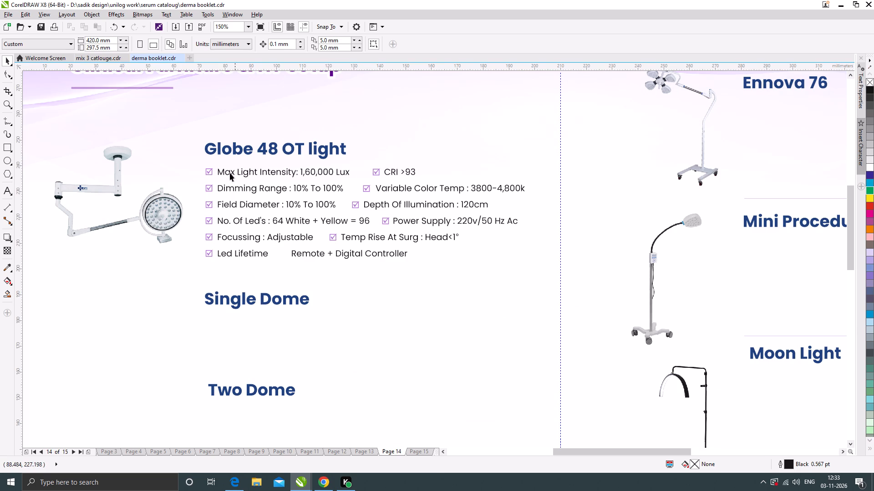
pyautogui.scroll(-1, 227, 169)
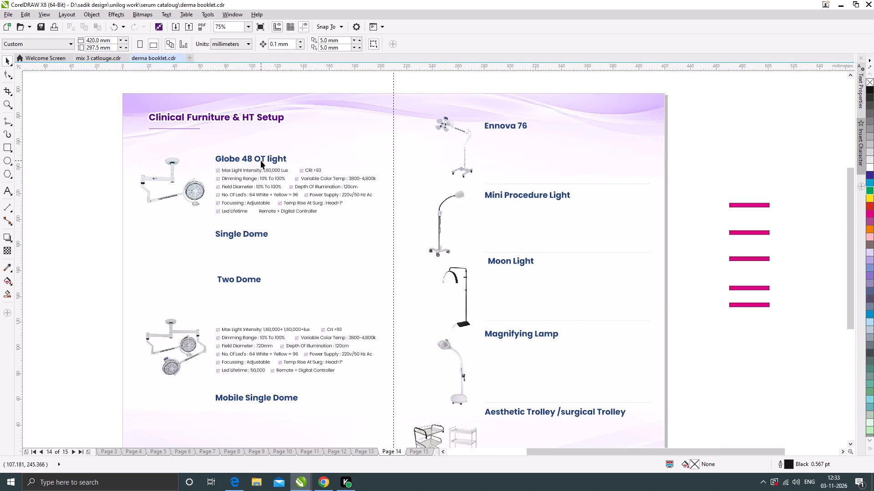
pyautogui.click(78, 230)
# Move the Two Dome heading up level beside the Single Dome heading, at about X 137.3 mm, Y 187.7 mm.
pyautogui.moveTo(245, 279); pyautogui.dragTo(304, 236)
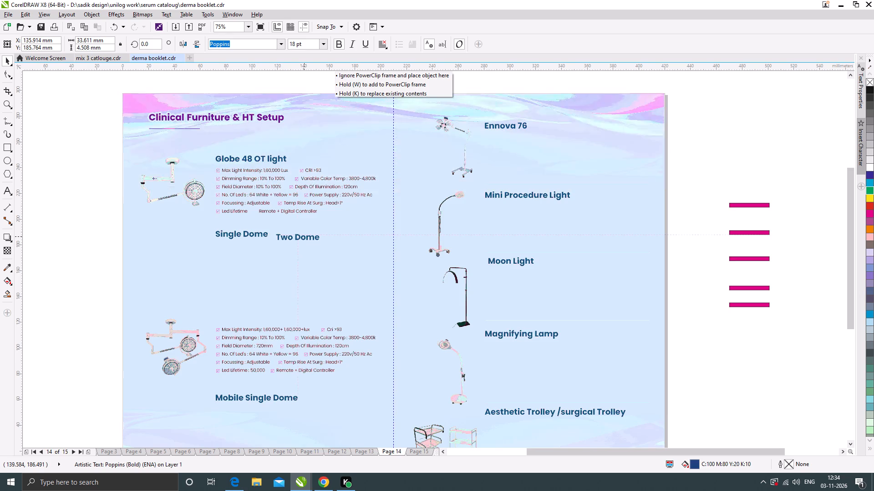
pyautogui.moveTo(304, 236); pyautogui.dragTo(304, 235)
pyautogui.scroll(1, 281, 238)
pyautogui.moveTo(282, 234); pyautogui.dragTo(283, 231)
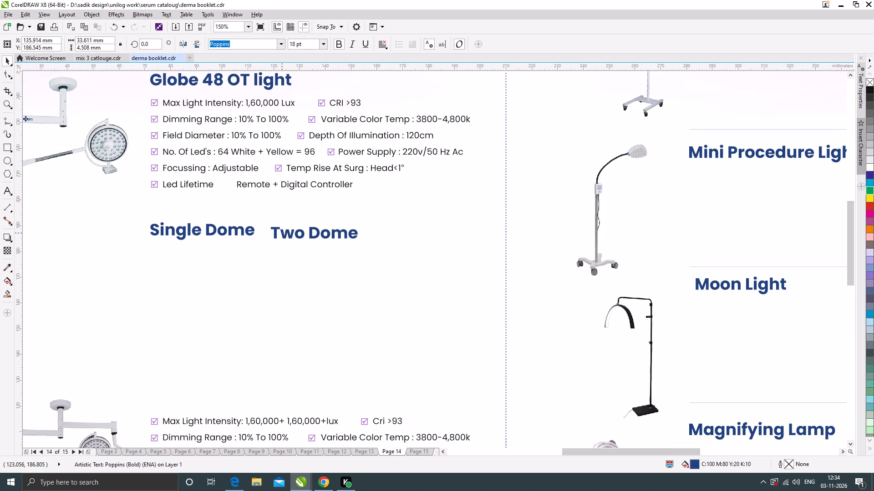
pyautogui.moveTo(283, 231); pyautogui.dragTo(289, 230)
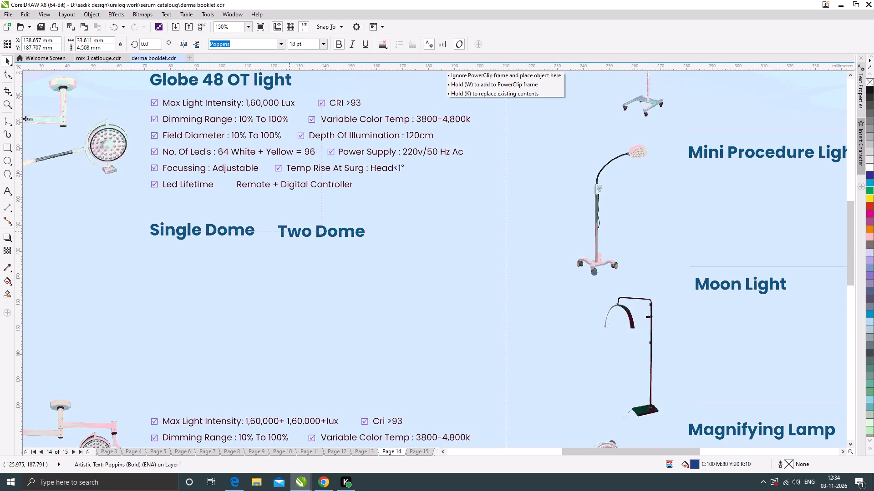
pyautogui.moveTo(289, 230); pyautogui.dragTo(287, 230)
pyautogui.scroll(-1, 206, 190)
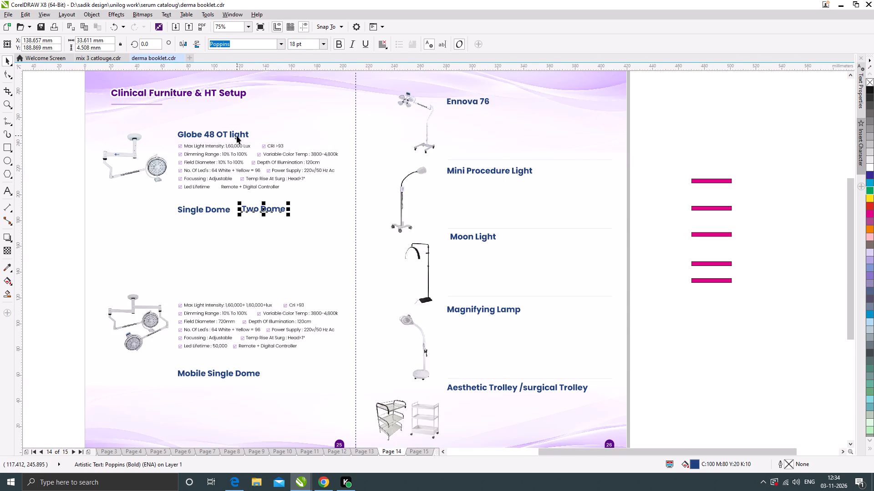
pyautogui.scroll(1, 237, 138)
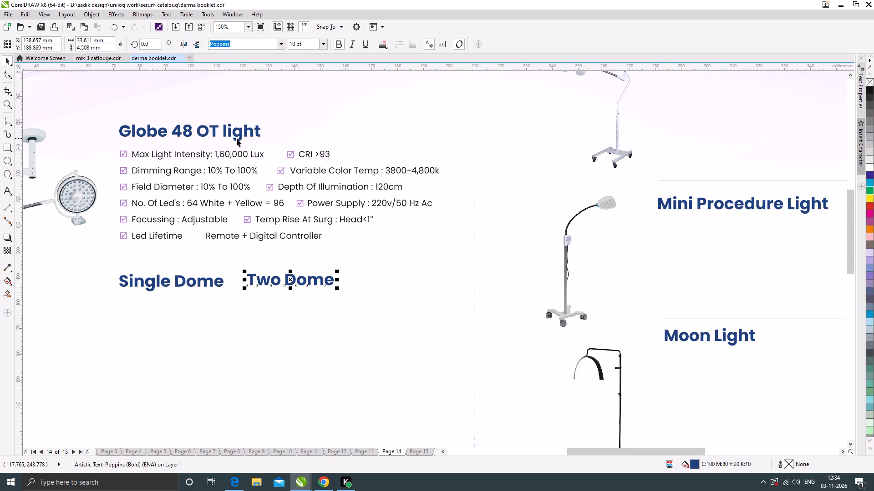
pyautogui.scroll(1, 246, 279)
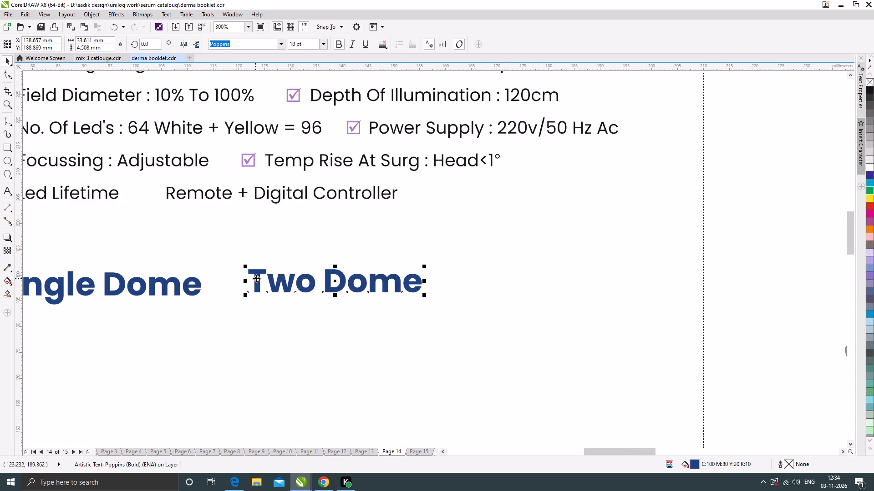
pyautogui.moveTo(256, 278); pyautogui.dragTo(249, 283)
pyautogui.scroll(-2, 253, 256)
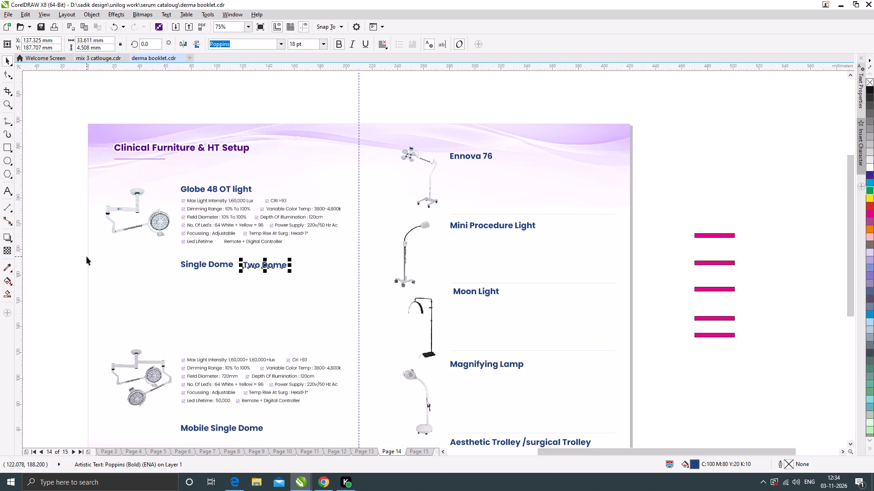
# Move the Single Dome and Two Dome headings together onto the empty area above the page, at about X 106.7 mm, Y 316.8 mm.
pyautogui.moveTo(73, 253); pyautogui.dragTo(304, 281)
pyautogui.moveTo(229, 265); pyautogui.dragTo(221, 98)
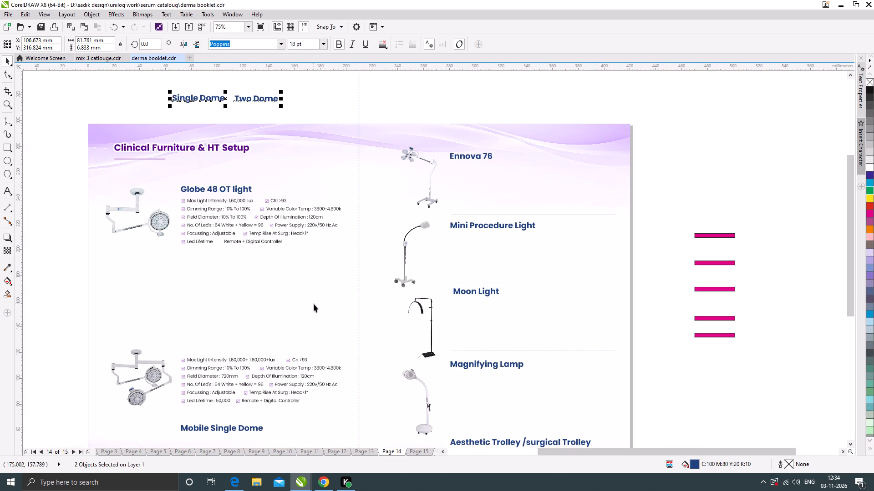
# Move the Globe 48 OT light specification list straight down to about Y 205.7 mm, leaving a gap under the heading.
pyautogui.moveTo(72, 193); pyautogui.dragTo(197, 209)
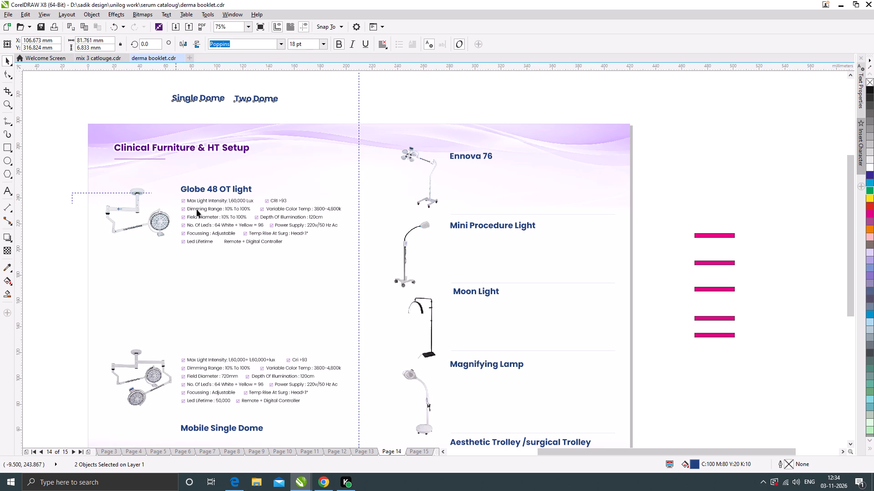
pyautogui.moveTo(197, 209); pyautogui.dragTo(351, 258)
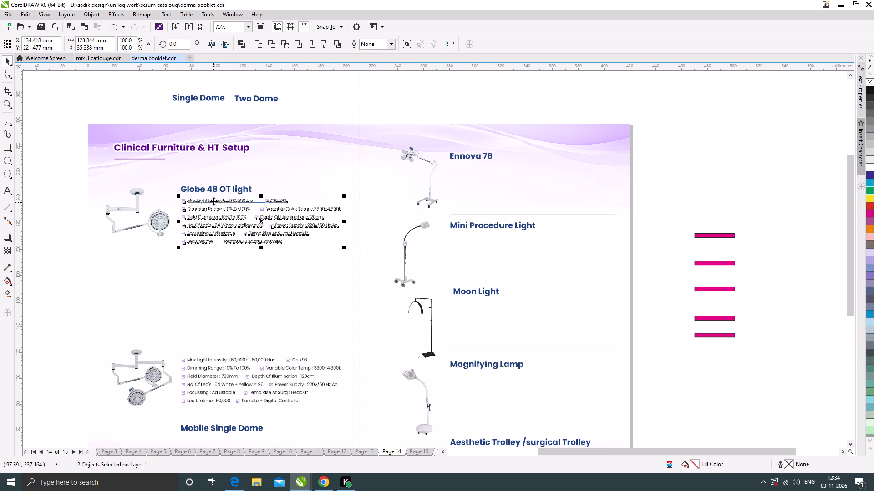
pyautogui.moveTo(213, 201); pyautogui.dragTo(213, 223)
# Place the Single Dome and Two Dome headings directly under the Globe 48 OT light heading, at about X 113.9 mm, Y 235.7 mm.
pyautogui.moveTo(156, 88); pyautogui.dragTo(315, 111)
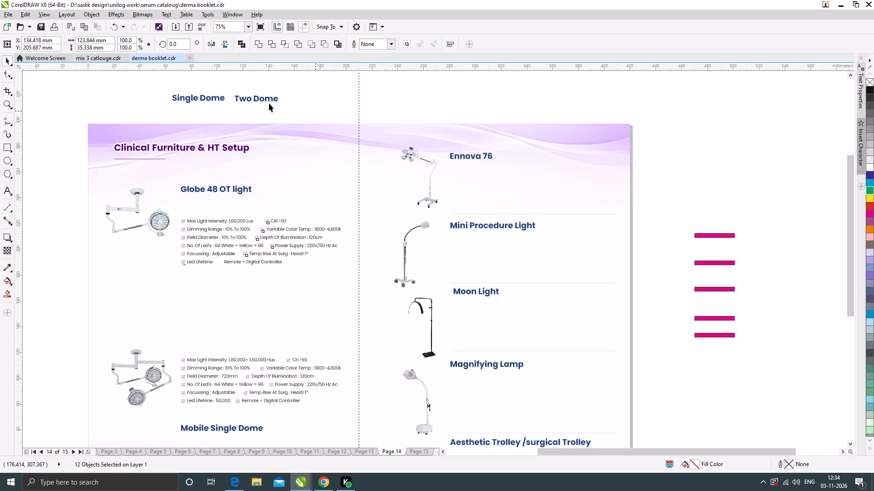
pyautogui.moveTo(263, 97); pyautogui.dragTo(272, 202)
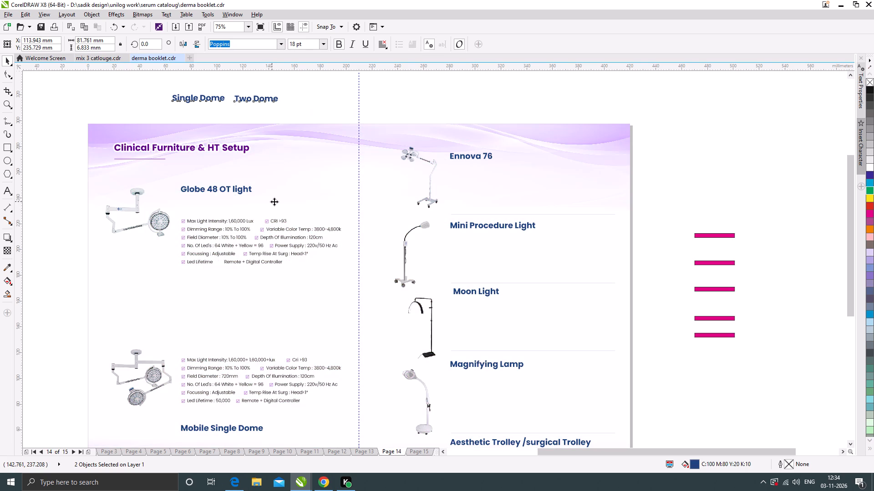
pyautogui.click(662, 162)
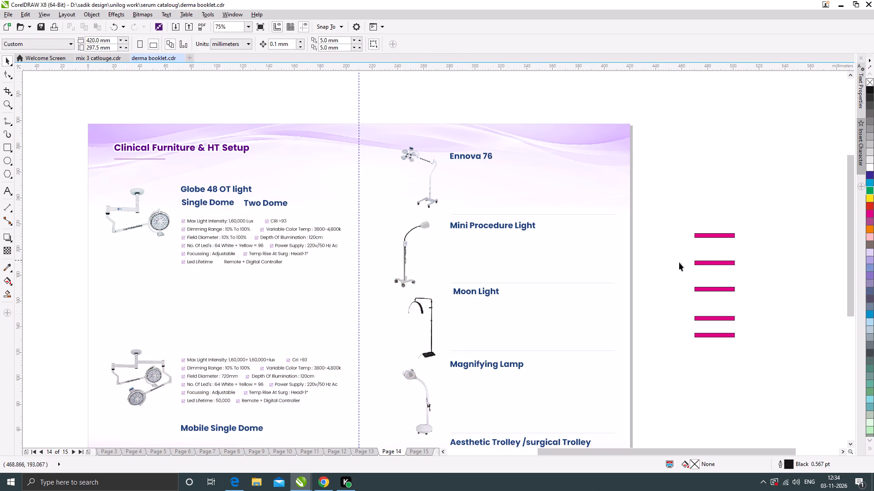
# Merge the separate Two Dome text into the Single Dome heading so it reads "Single Dome/Two Dome".
pyautogui.scroll(1, 226, 195)
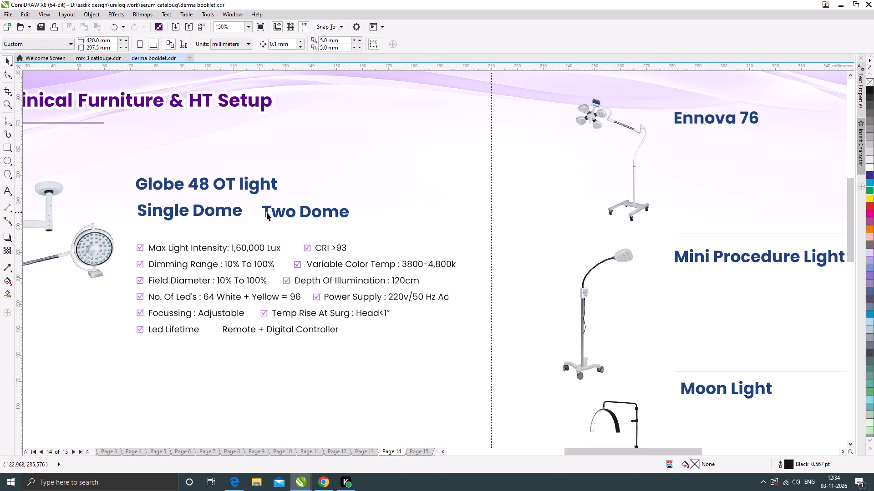
pyautogui.doubleClick(266, 210)
pyautogui.hotkey('ctrl', 'a')
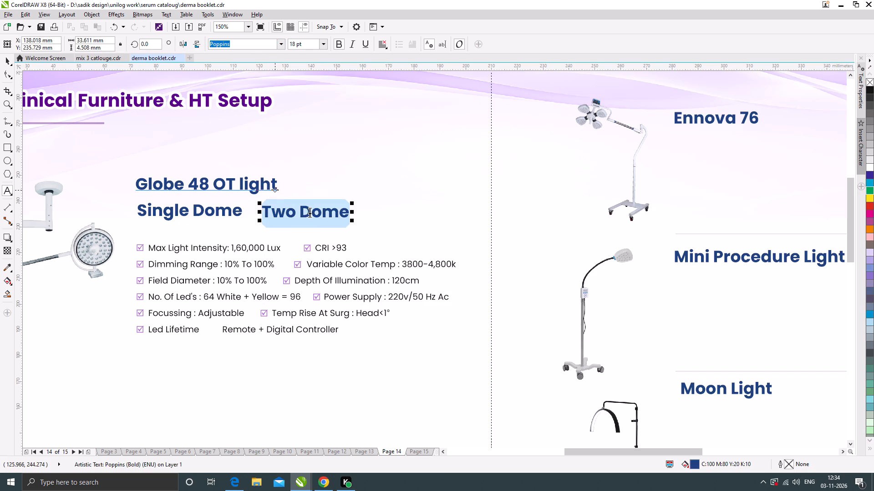
pyautogui.hotkey('ctrl', 'x')
pyautogui.click(240, 213)
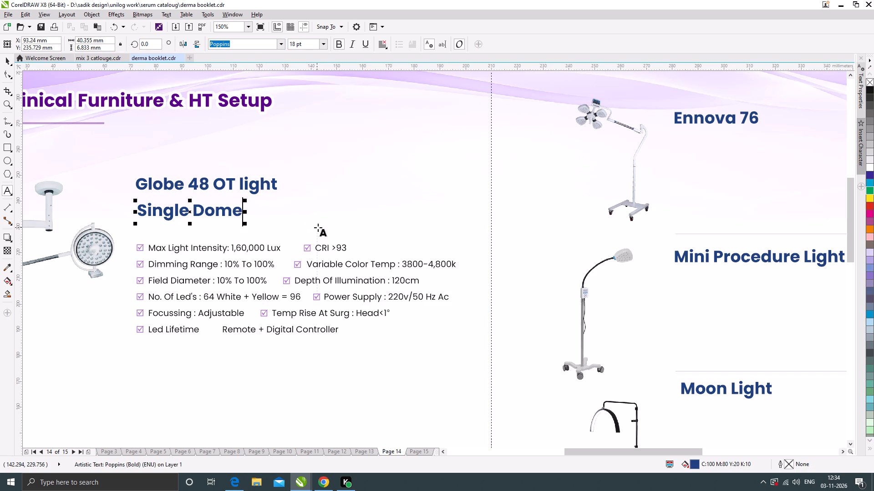
pyautogui.press('/')
pyautogui.hotkey('ctrl', 'v')
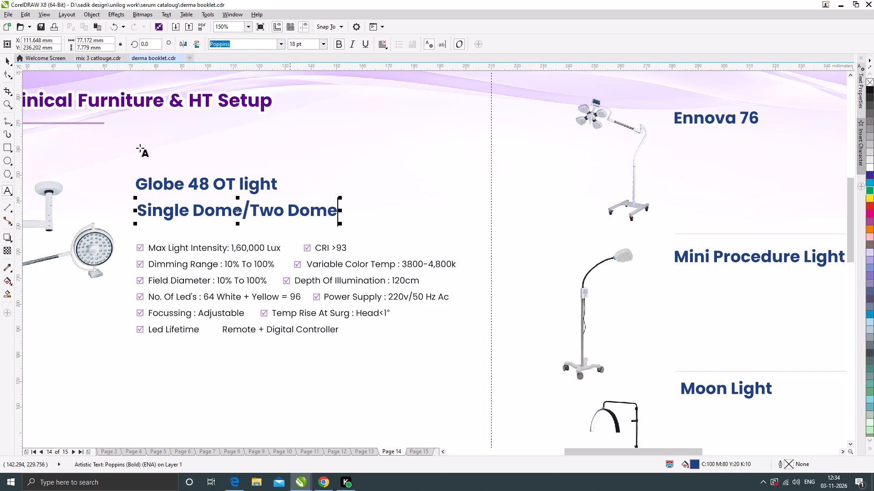
pyautogui.click(5, 63)
pyautogui.scroll(-1, 251, 170)
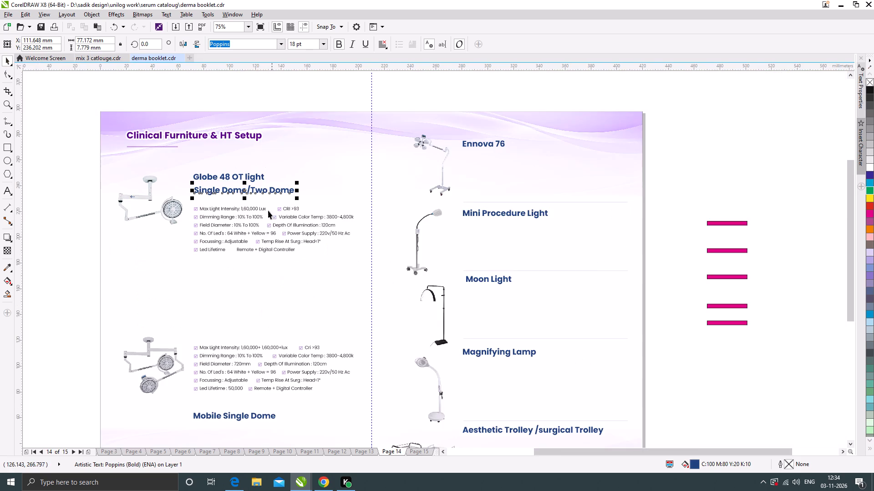
# Move the two-dome light picture off the page onto the empty area to its left, at about X -51.8 mm, Y 158.7 mm.
pyautogui.scroll(-1, 236, 220)
pyautogui.scroll(1, 234, 300)
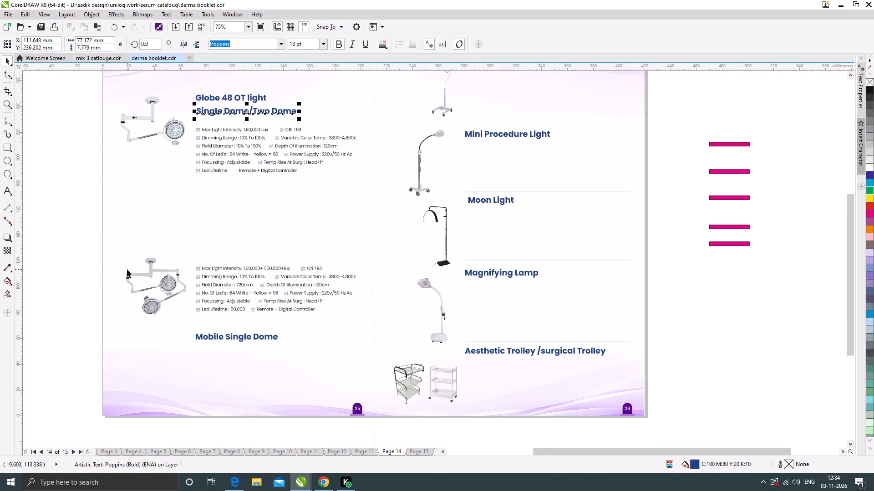
pyautogui.scroll(-1, 185, 284)
pyautogui.moveTo(178, 283); pyautogui.dragTo(131, 247)
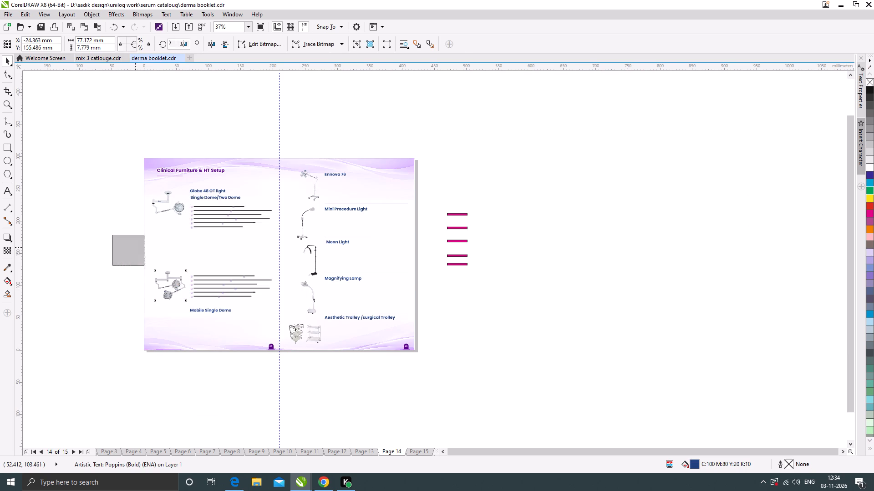
pyautogui.moveTo(131, 247); pyautogui.dragTo(117, 244)
# Delete the second light specification list, above the Mobile Single Dome heading.
pyautogui.moveTo(135, 266); pyautogui.dragTo(279, 306)
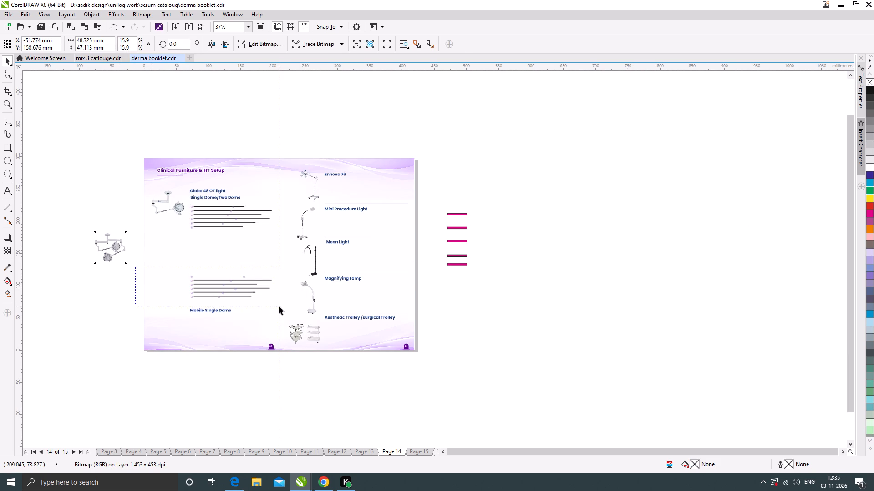
pyautogui.moveTo(279, 306); pyautogui.dragTo(280, 301)
pyautogui.press('Delete')
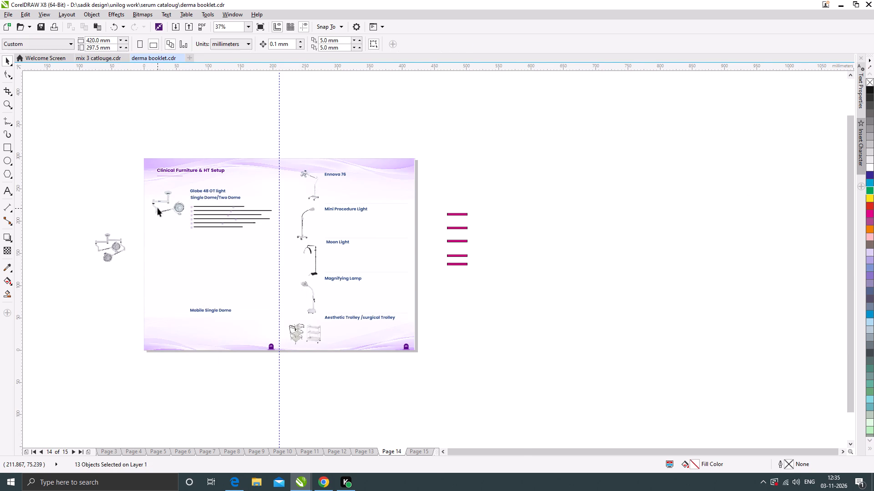
# Place the two-dome light picture directly below the single-dome picture, at about X 38.5 mm, Y 180.7 mm.
pyautogui.scroll(1, 158, 208)
pyautogui.moveTo(76, 284); pyautogui.dragTo(187, 257)
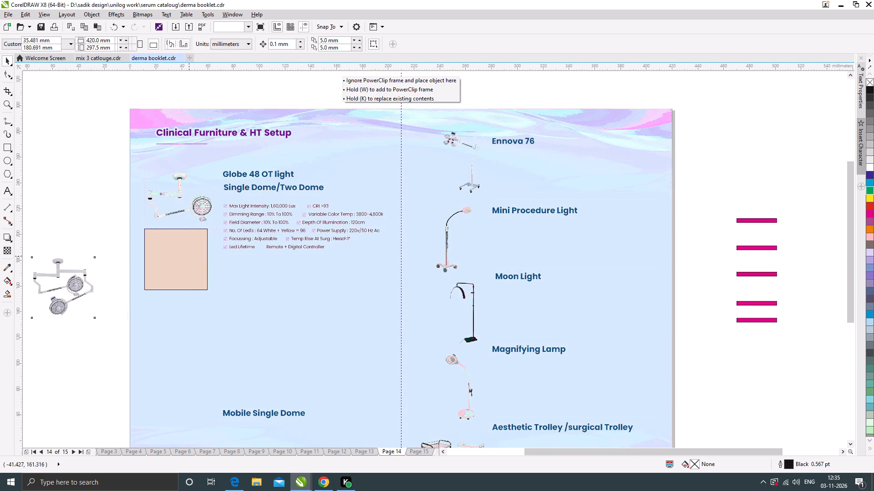
pyautogui.moveTo(187, 257); pyautogui.dragTo(192, 256)
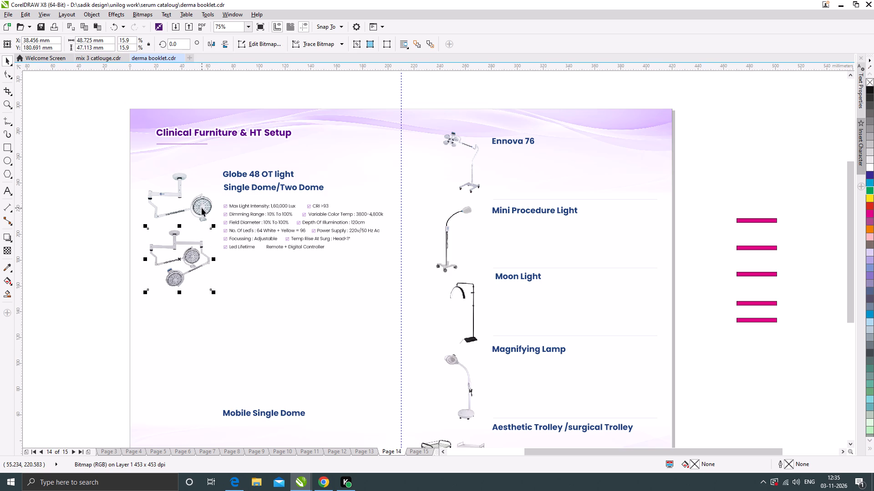
# Scale the single-dome light picture down to about 47.1 mm square and repeat the same scaling on the two-dome picture.
pyautogui.click(202, 208)
pyautogui.moveTo(219, 162); pyautogui.dragTo(214, 167)
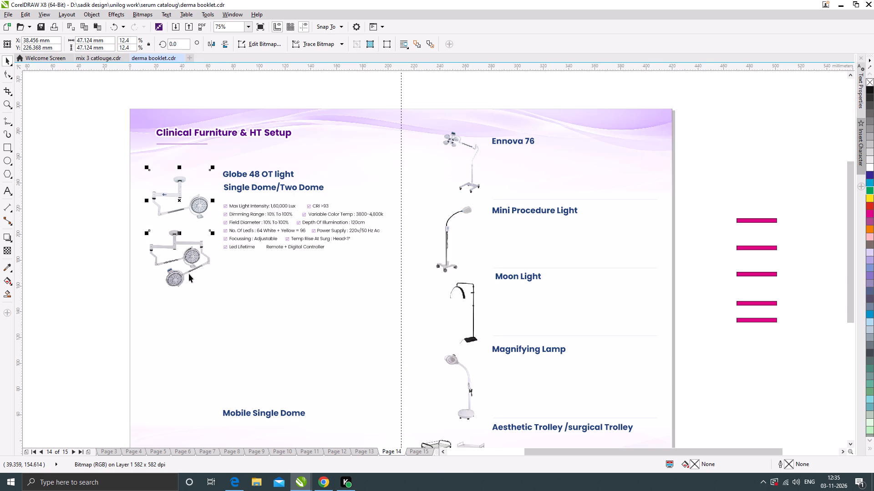
pyautogui.click(191, 258)
pyautogui.hotkey('ctrl', 'r')
pyautogui.scroll(-1, 211, 243)
pyautogui.click(118, 322)
# Move the Mobile Single Dome heading straight up below the two-dome picture, at about X 104.2 mm, Y 148.2 mm.
pyautogui.scroll(1, 245, 313)
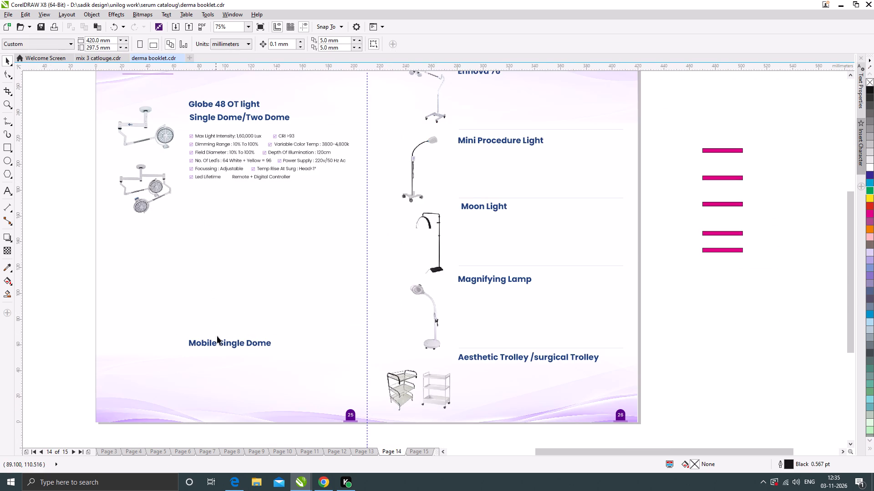
pyautogui.moveTo(231, 345); pyautogui.dragTo(227, 249)
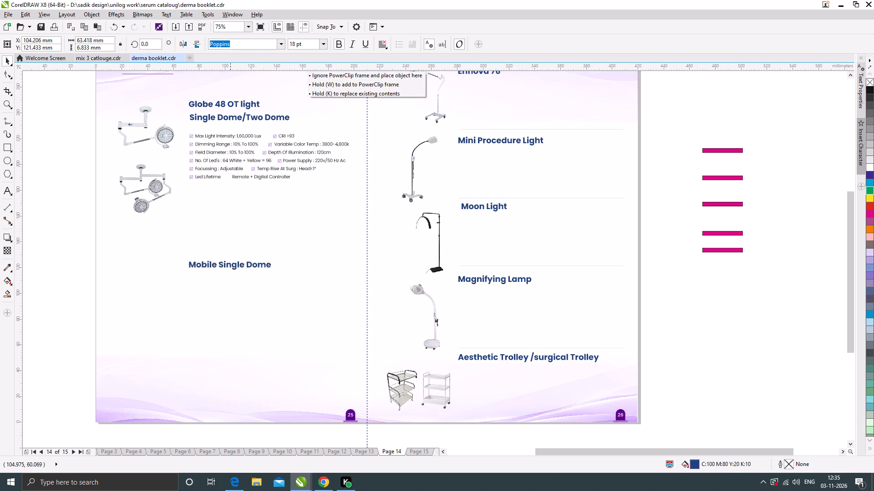
pyautogui.moveTo(227, 249); pyautogui.dragTo(227, 239)
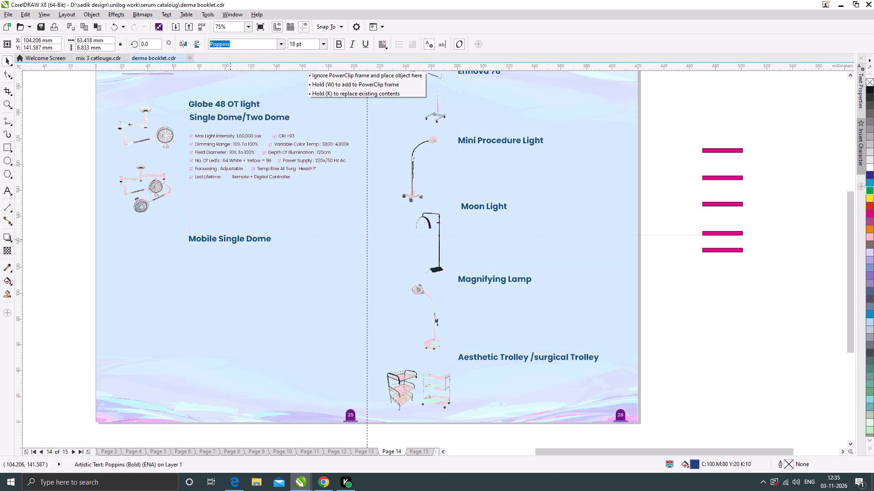
pyautogui.moveTo(227, 239); pyautogui.dragTo(227, 231)
pyautogui.scroll(-1, 224, 252)
pyautogui.click(121, 273)
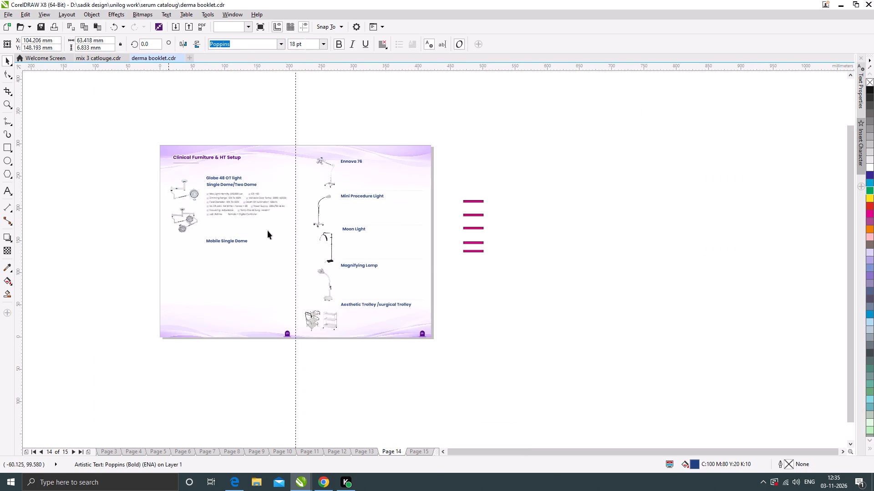
pyautogui.click(467, 165)
pyautogui.click(427, 374)
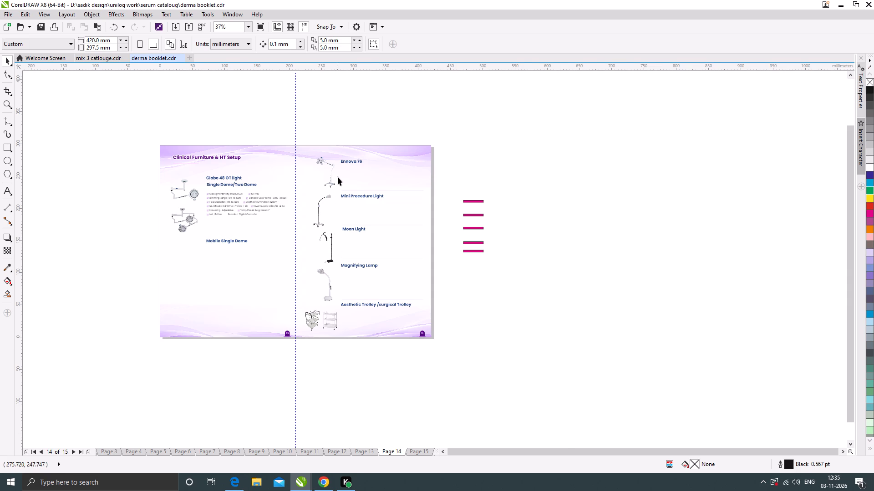
# Move the Ennova 76 picture and heading together to page 25, below Mobile Single Dome, at about X 72.5 mm, Y 64.7 mm.
pyautogui.scroll(1, 338, 177)
pyautogui.scroll(-1, 391, 153)
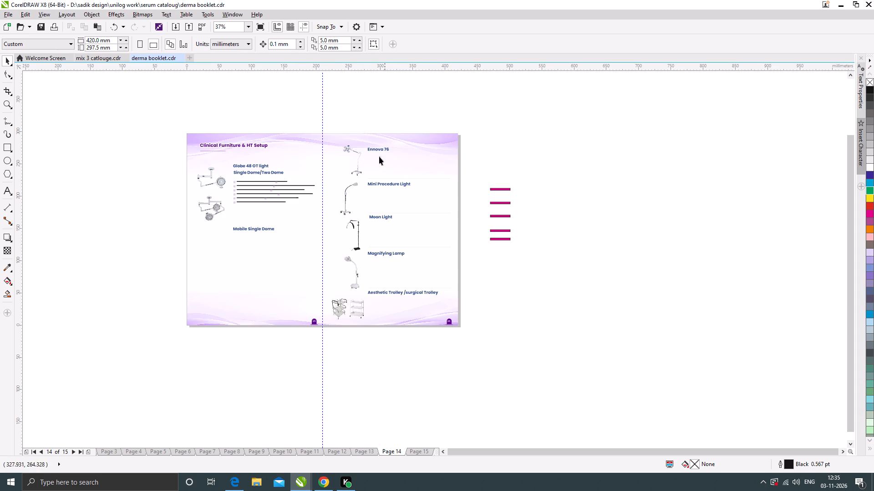
pyautogui.click(411, 368)
pyautogui.moveTo(330, 120); pyautogui.dragTo(412, 174)
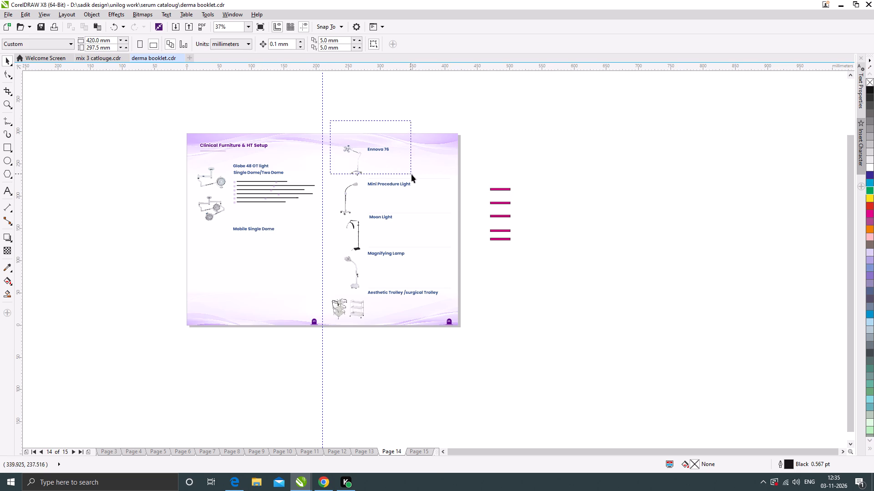
pyautogui.moveTo(412, 174); pyautogui.dragTo(416, 176)
pyautogui.moveTo(373, 150); pyautogui.dragTo(319, 215)
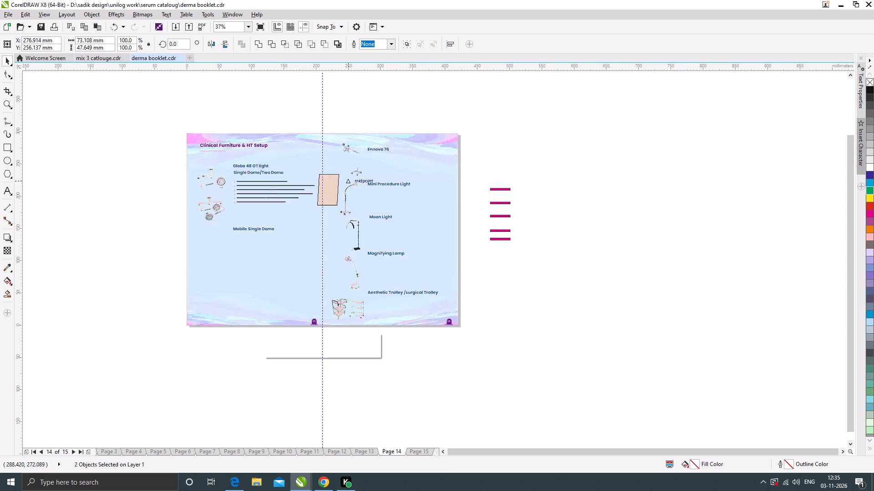
pyautogui.moveTo(319, 215); pyautogui.dragTo(259, 265)
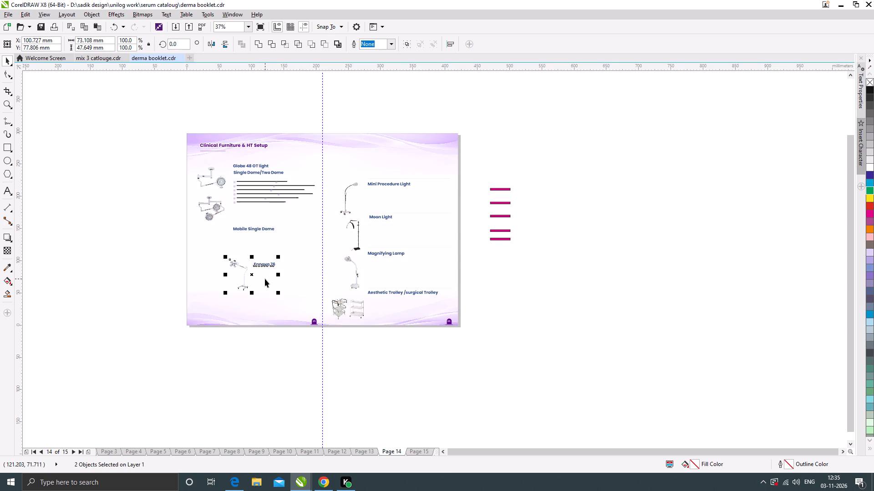
pyautogui.scroll(1, 247, 267)
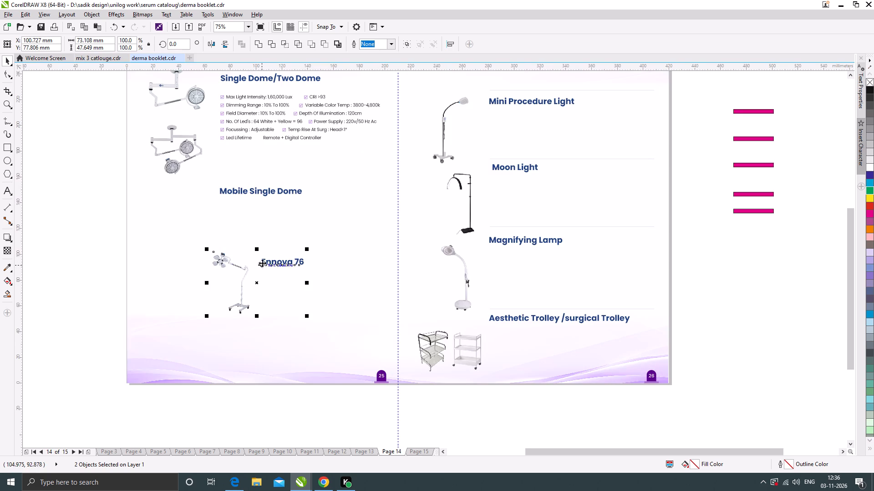
pyautogui.moveTo(263, 263); pyautogui.dragTo(221, 263)
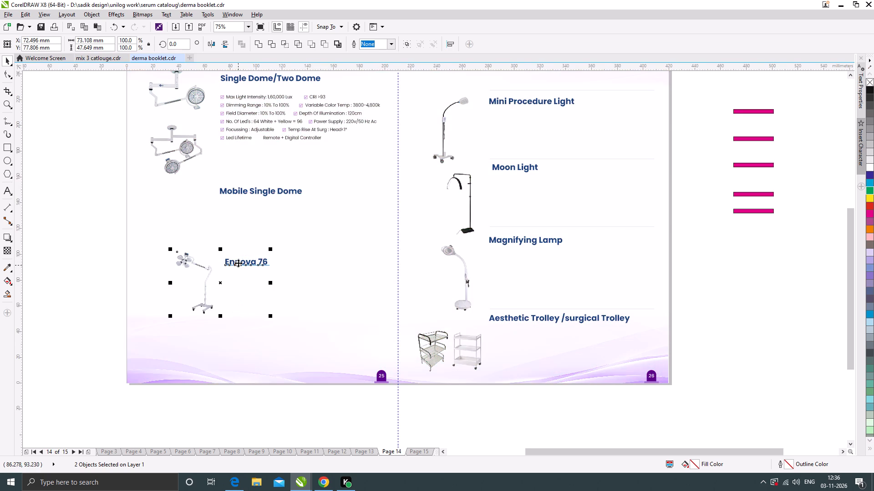
pyautogui.scroll(-1, 238, 263)
pyautogui.scroll(1, 233, 257)
pyautogui.moveTo(237, 270); pyautogui.dragTo(239, 290)
pyautogui.scroll(-1, 235, 280)
pyautogui.click(258, 362)
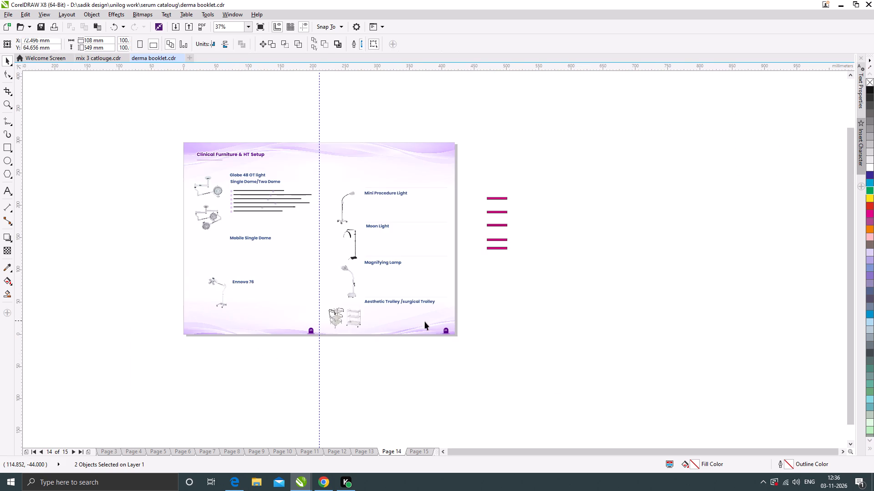
# Delete the white three-shelf trolley picture from the Aesthetic Trolley/surgical Trolley entry.
pyautogui.click(480, 334)
pyautogui.scroll(1, 413, 308)
pyautogui.click(569, 331)
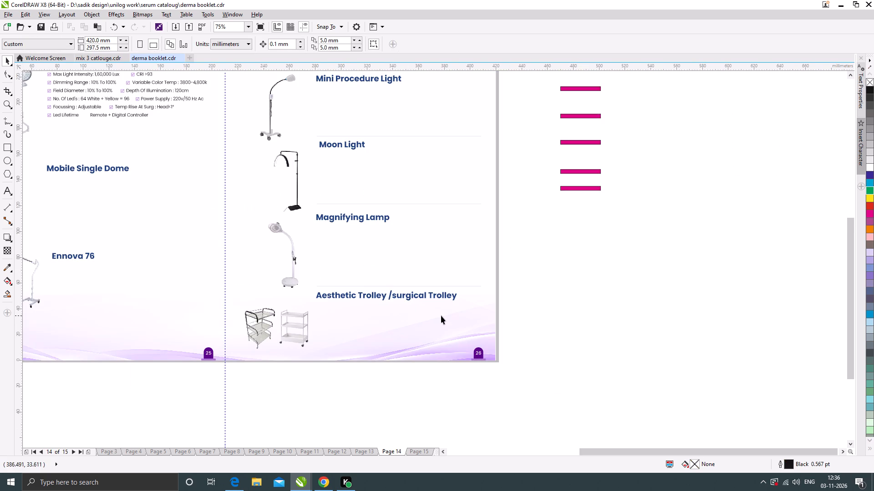
pyautogui.click(263, 319)
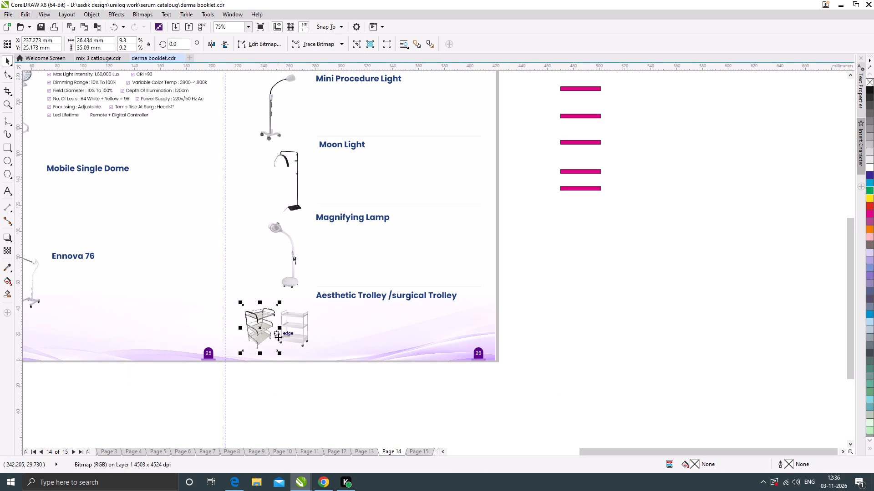
pyautogui.scroll(1, 304, 350)
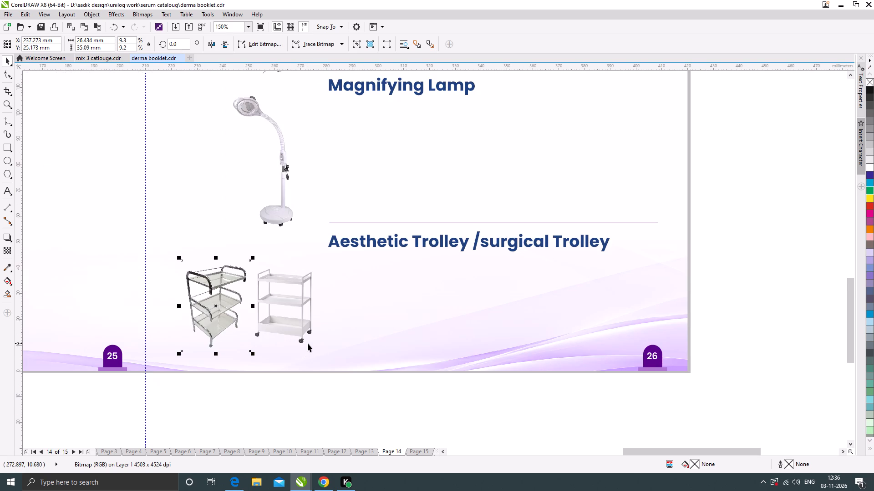
pyautogui.click(339, 393)
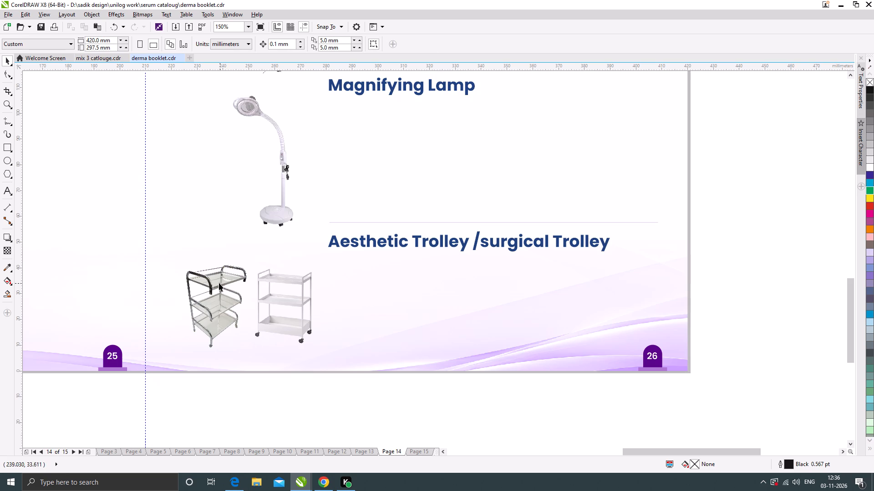
pyautogui.click(301, 282)
pyautogui.press('Delete')
pyautogui.scroll(-1, 335, 301)
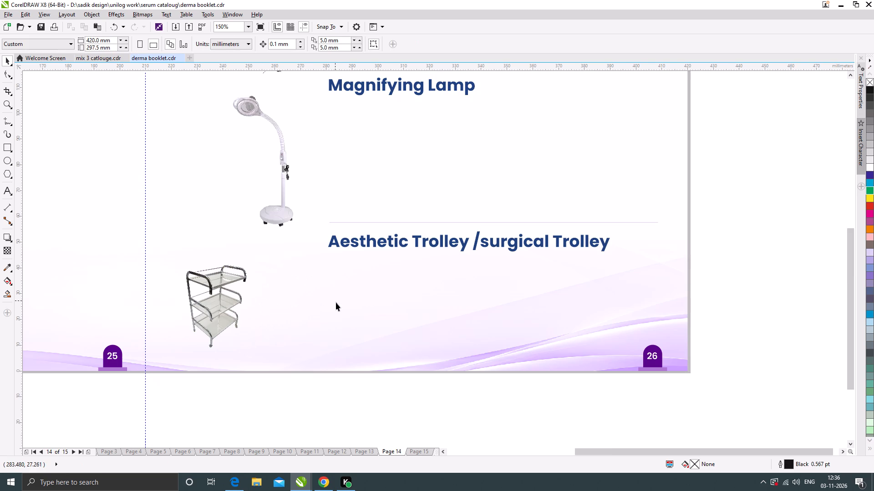
# Move the Mini Procedure Light picture, heading and both divider lines up, roughly level with the Globe 48 OT light heading.
pyautogui.scroll(-1, 336, 302)
pyautogui.scroll(1, 377, 169)
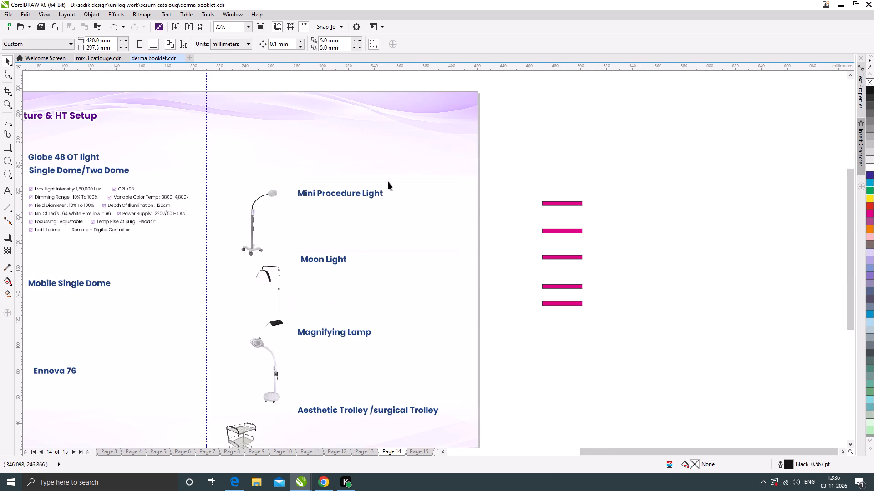
pyautogui.scroll(-1, 389, 193)
pyautogui.moveTo(446, 225); pyautogui.dragTo(350, 178)
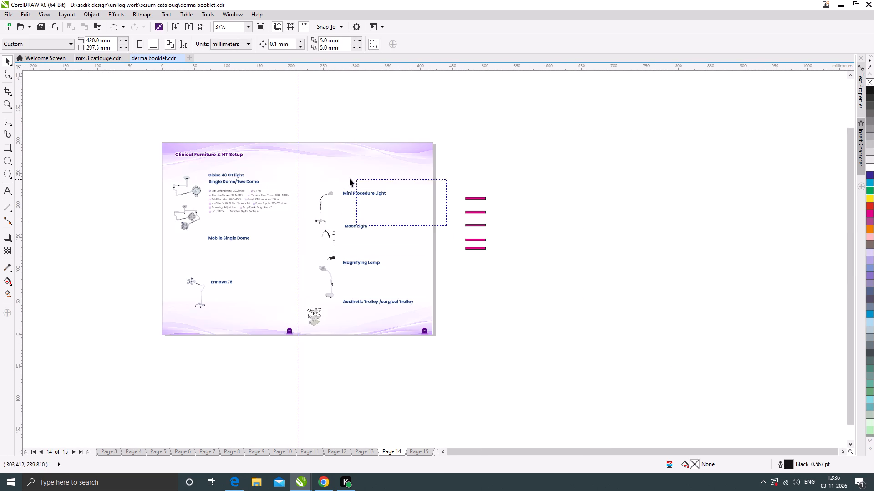
pyautogui.moveTo(350, 178); pyautogui.dragTo(306, 174)
pyautogui.scroll(1, 343, 194)
pyautogui.moveTo(350, 192); pyautogui.dragTo(349, 170)
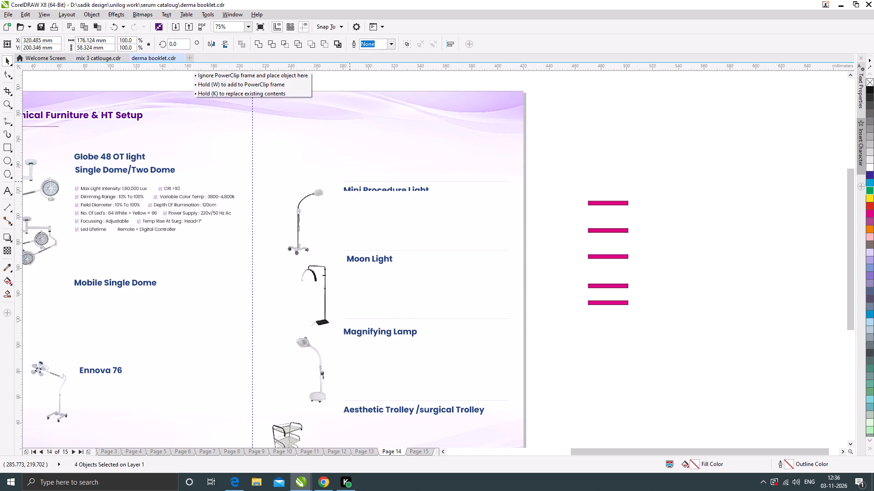
pyautogui.moveTo(349, 170); pyautogui.dragTo(349, 152)
pyautogui.scroll(-1, 373, 210)
pyautogui.click(483, 311)
# Move the Moon Light picture, heading and the divider line beneath them up, closer to the Mini Procedure Light entry.
pyautogui.scroll(1, 378, 243)
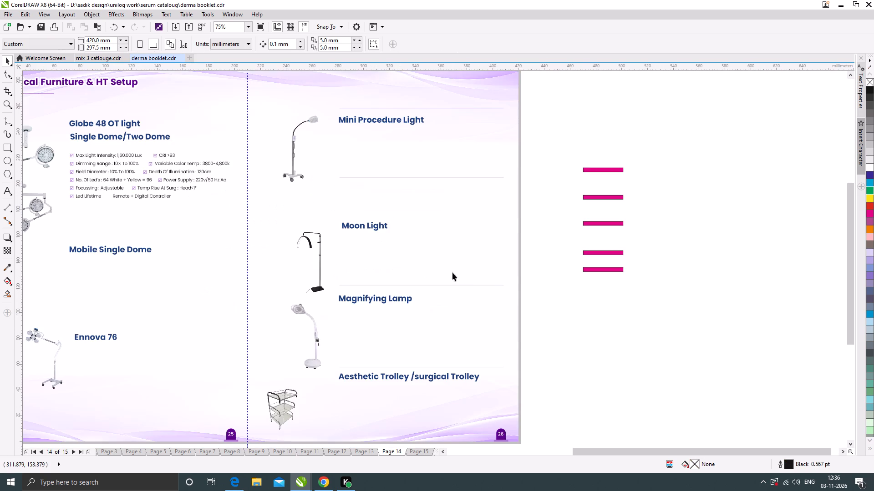
pyautogui.click(529, 287)
pyautogui.moveTo(532, 293); pyautogui.dragTo(257, 252)
pyautogui.moveTo(257, 252); pyautogui.dragTo(252, 206)
pyautogui.moveTo(344, 225); pyautogui.dragTo(344, 204)
pyautogui.scroll(-1, 367, 223)
pyautogui.click(497, 296)
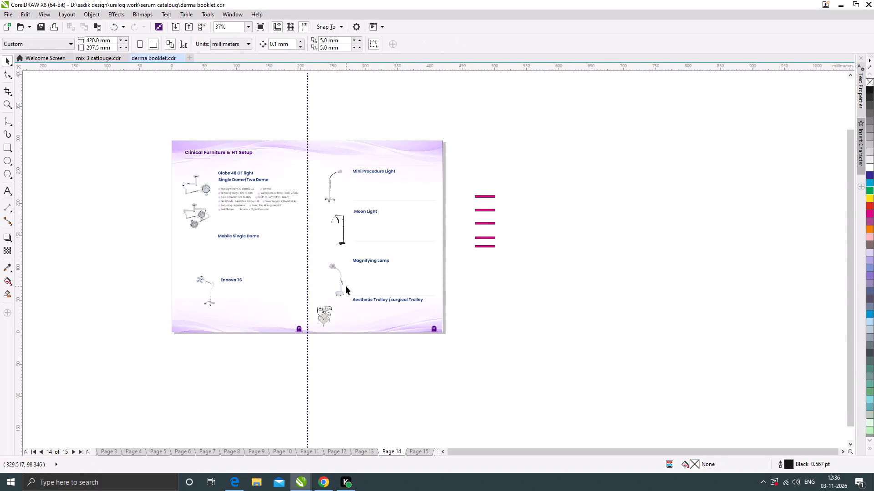
# Raise the Magnifying Lamp picture beside its heading, and move both up together to about X 289.7 mm, Y 91.9 mm.
pyautogui.scroll(1, 345, 286)
pyautogui.click(338, 280)
pyautogui.scroll(1, 338, 278)
pyautogui.moveTo(337, 267); pyautogui.dragTo(338, 251)
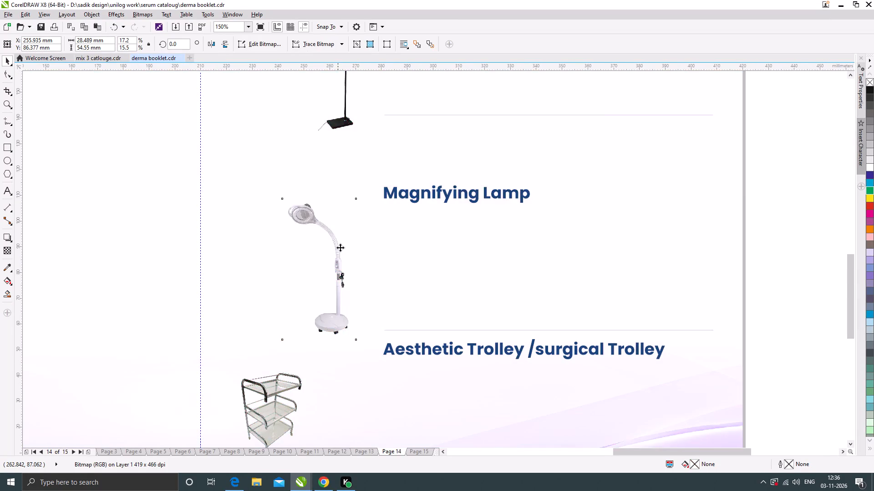
pyautogui.scroll(-2, 342, 245)
pyautogui.keyDown('shift'); pyautogui.click(396, 219); pyautogui.keyUp('shift')
pyautogui.moveTo(395, 219); pyautogui.dragTo(395, 217)
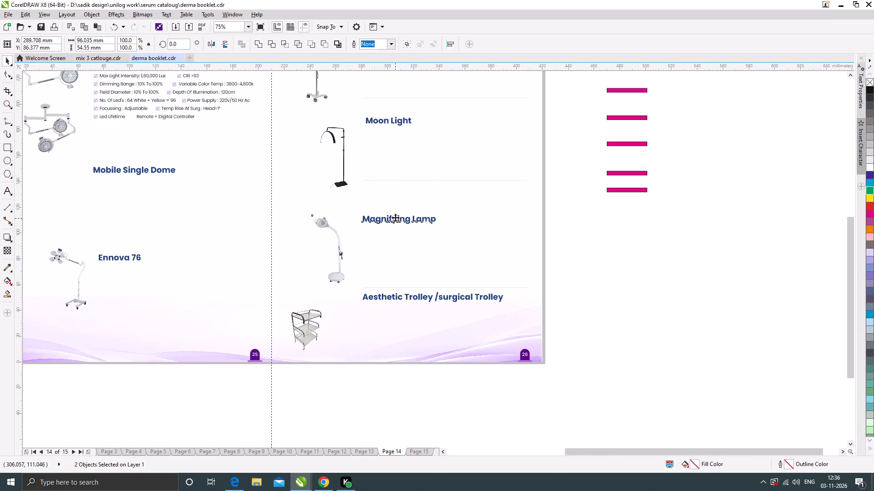
pyautogui.moveTo(395, 217); pyautogui.dragTo(395, 211)
# Move the remaining trolley picture slightly up and right, closer to the Aesthetic Trolley/surgical Trolley heading.
pyautogui.scroll(-1, 381, 233)
pyautogui.scroll(1, 347, 285)
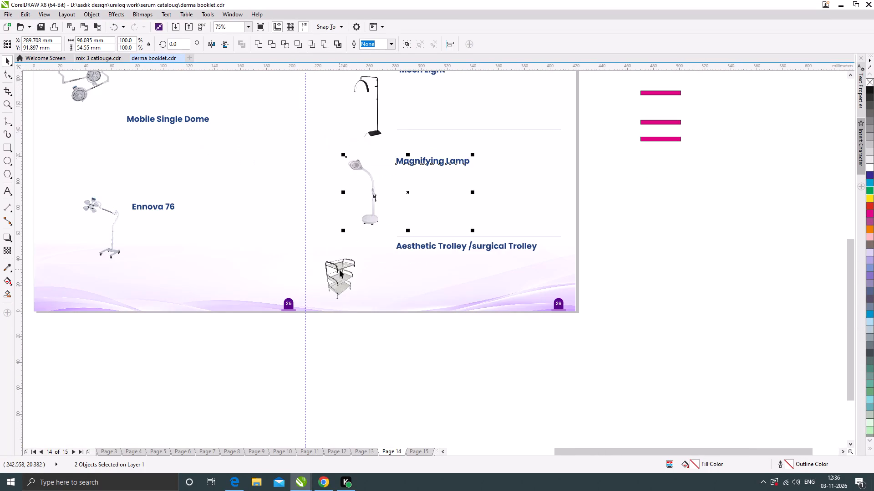
pyautogui.moveTo(340, 266); pyautogui.dragTo(357, 263)
pyautogui.scroll(-1, 367, 291)
pyautogui.click(422, 337)
pyautogui.click(527, 330)
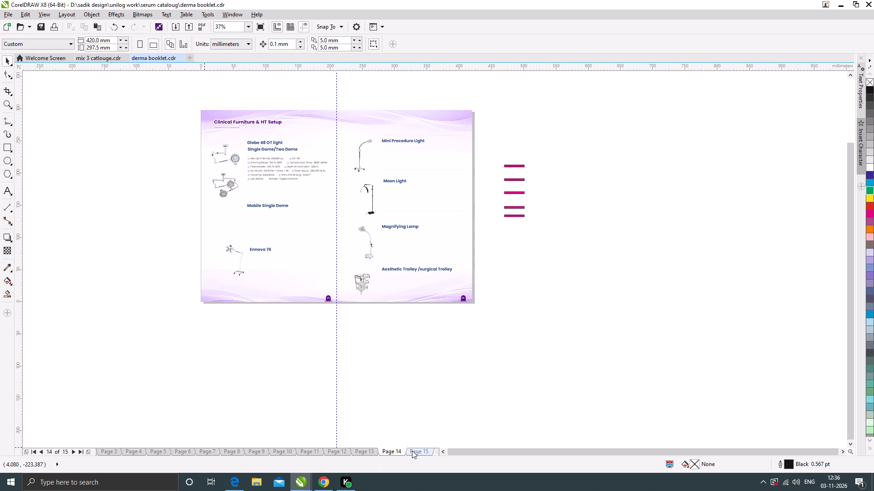
# Place a copy of the topmost off-page magenta bar on page 26, beneath the Aesthetic Trolley/surgical Trolley heading.
pyautogui.moveTo(517, 165); pyautogui.dragTo(410, 288)
pyautogui.rightClick(410, 288)
pyautogui.click(535, 346)
# Shift the Globe 48 OT light heading slightly up and right on Page 14, to about X 99.8 mm, Y 246.5 mm.
pyautogui.scroll(1, 254, 162)
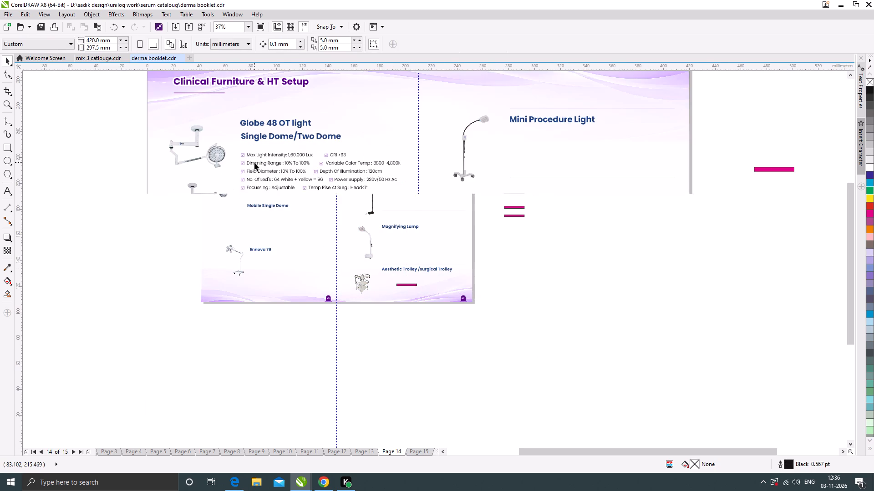
pyautogui.scroll(-1, 305, 204)
pyautogui.scroll(1, 285, 178)
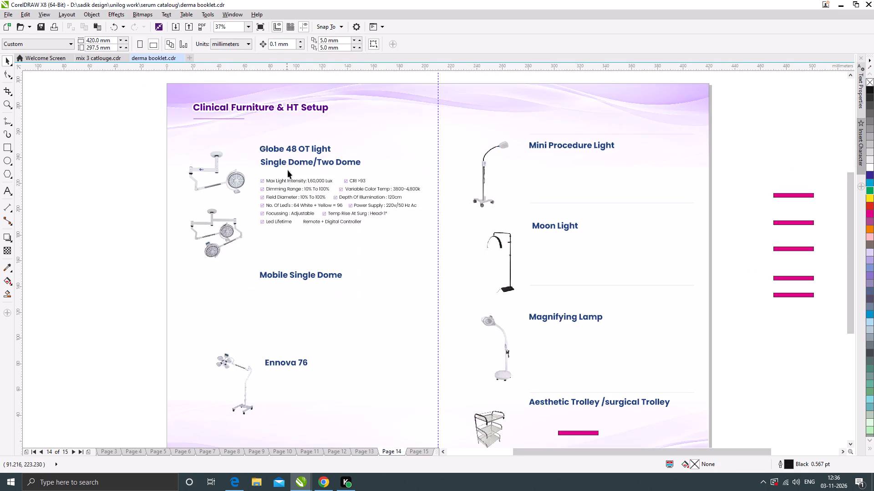
pyautogui.scroll(1, 288, 166)
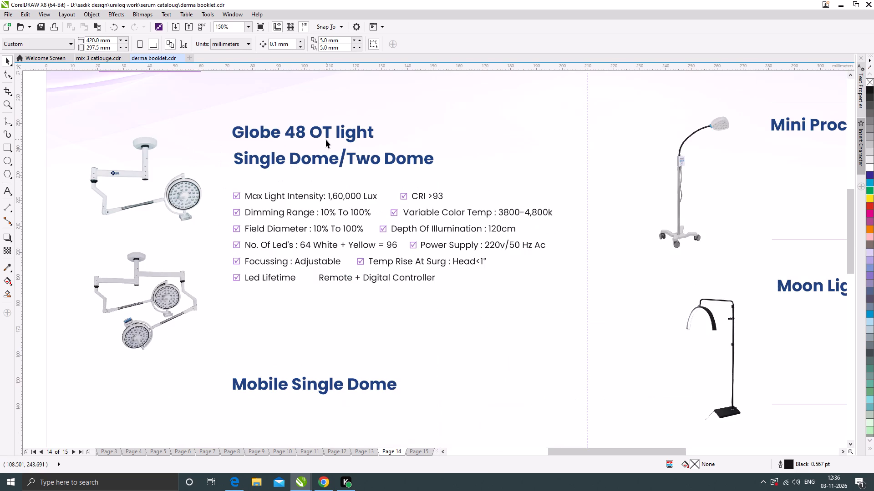
pyautogui.click(319, 128)
pyautogui.scroll(1, 319, 134)
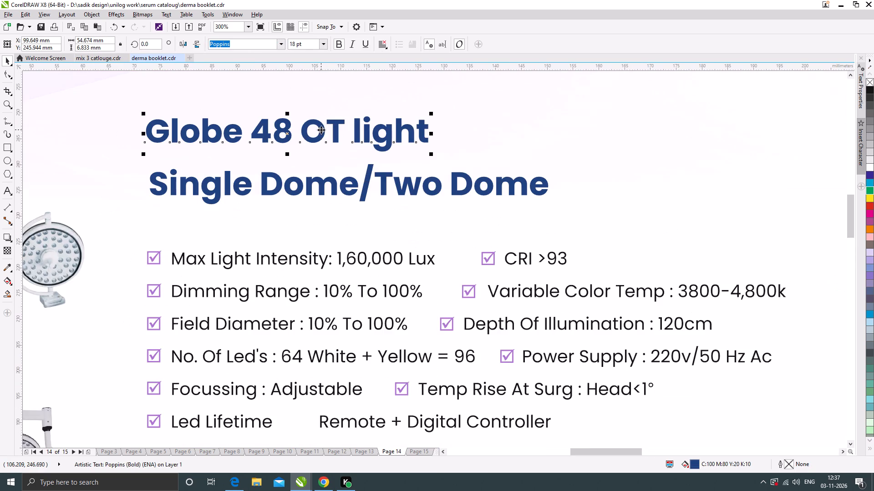
pyautogui.moveTo(321, 130); pyautogui.dragTo(322, 135)
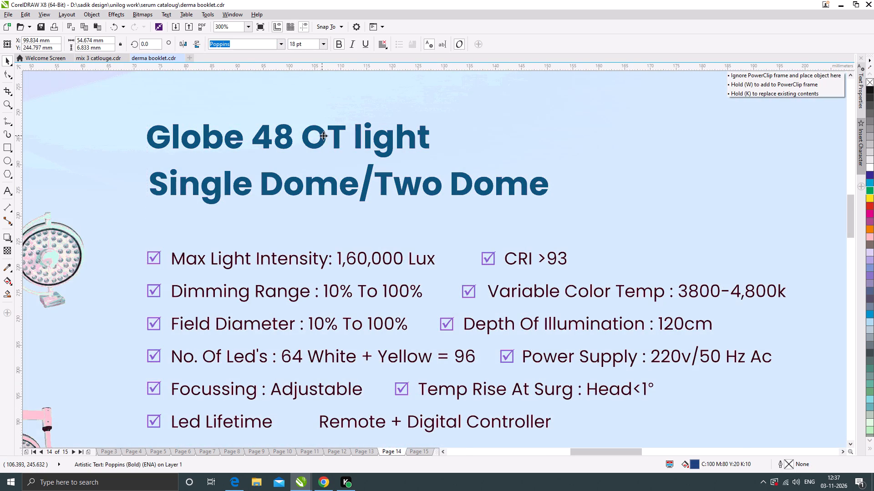
pyautogui.moveTo(324, 134); pyautogui.dragTo(322, 127)
pyautogui.scroll(-2, 330, 136)
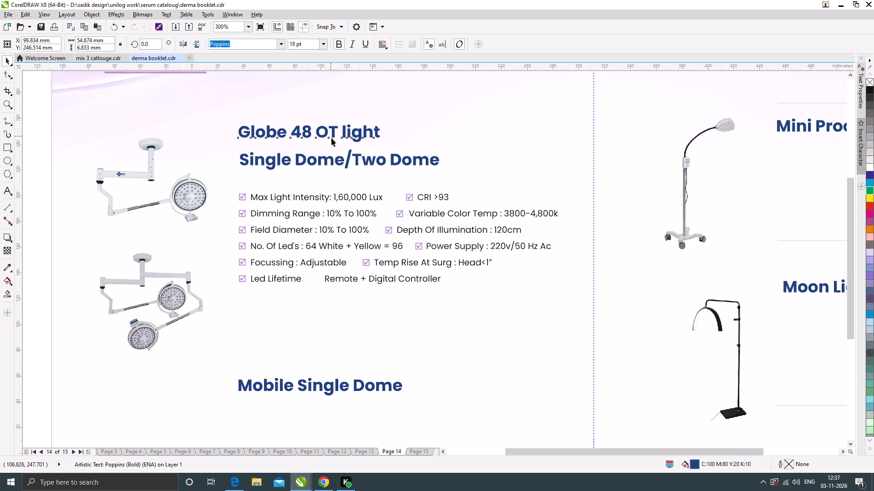
pyautogui.click(167, 210)
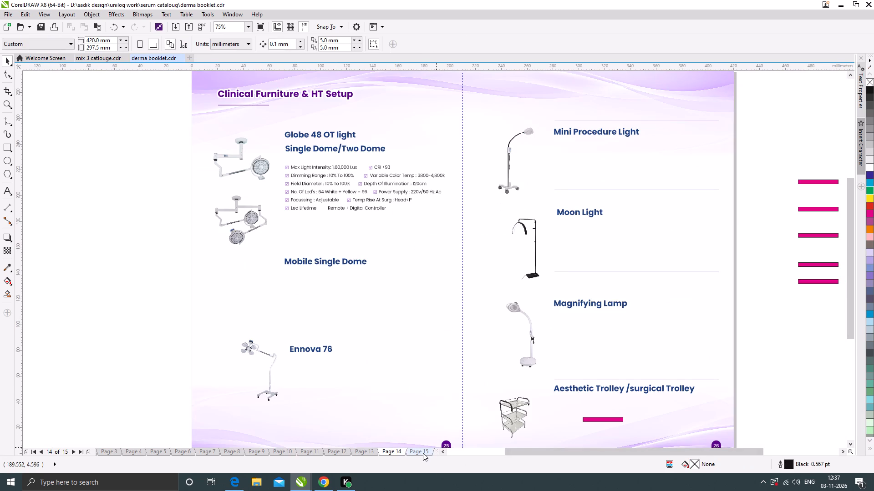
# Delete the five magenta bars lying off the page beside the Portable Essentials spread on Page 15.
pyautogui.click(423, 453)
pyautogui.scroll(-1, 322, 222)
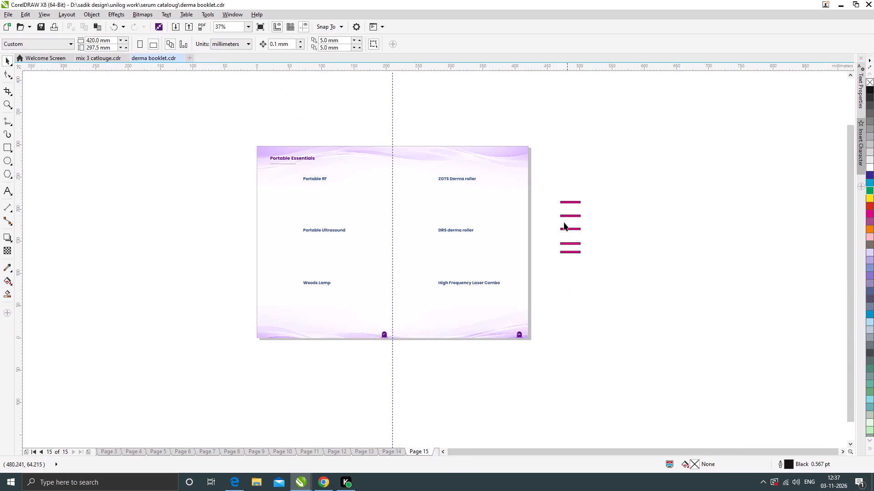
pyautogui.moveTo(544, 159); pyautogui.dragTo(623, 311)
pyautogui.scroll(1, 351, 194)
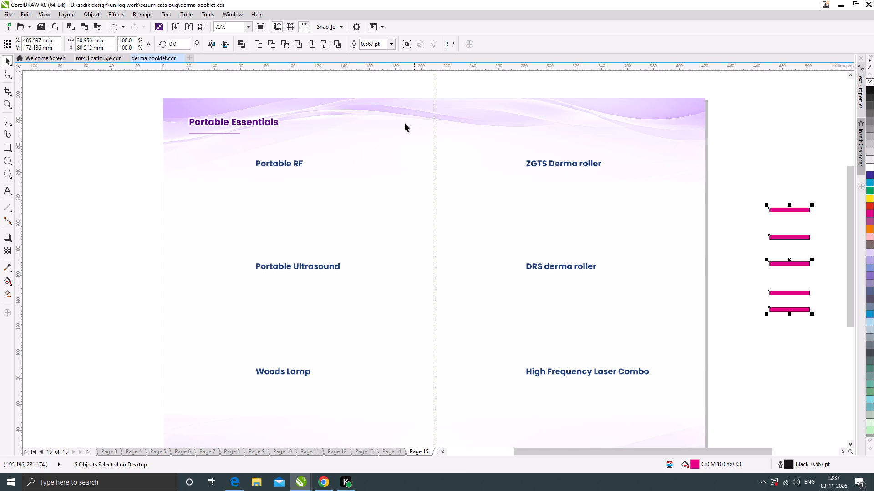
pyautogui.scroll(-1, 362, 186)
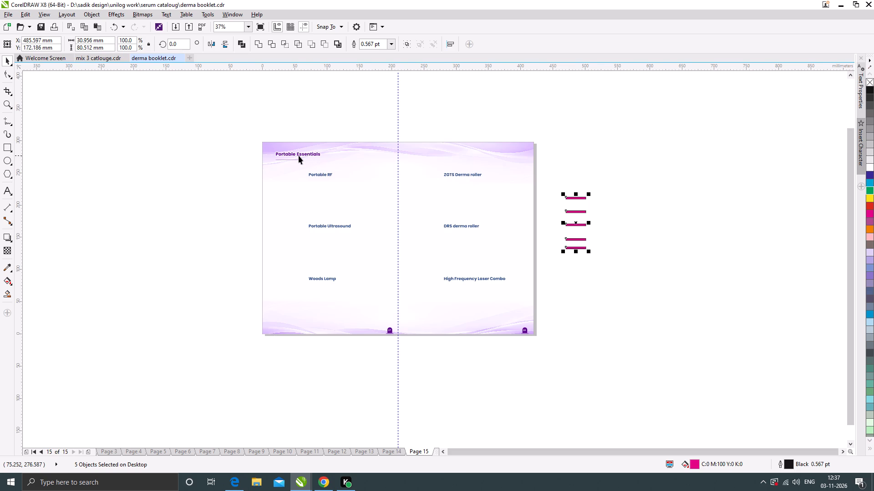
pyautogui.scroll(1, 299, 155)
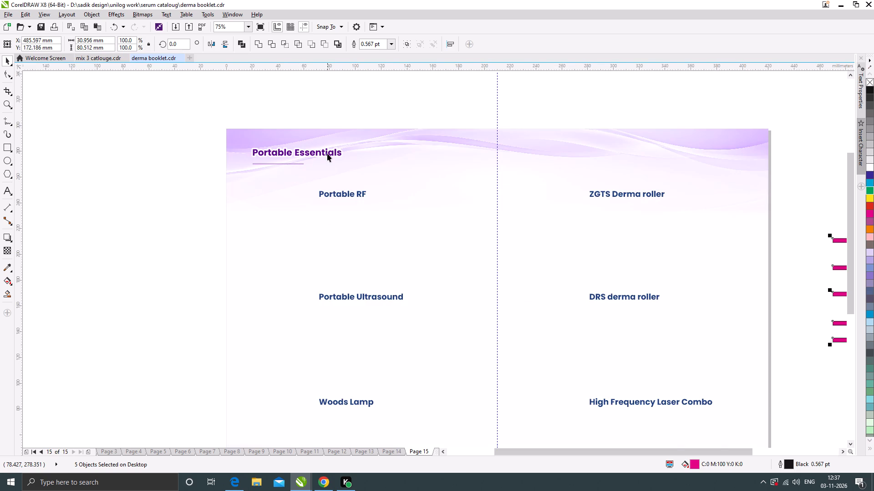
pyautogui.scroll(-1, 327, 153)
pyautogui.press('Delete')
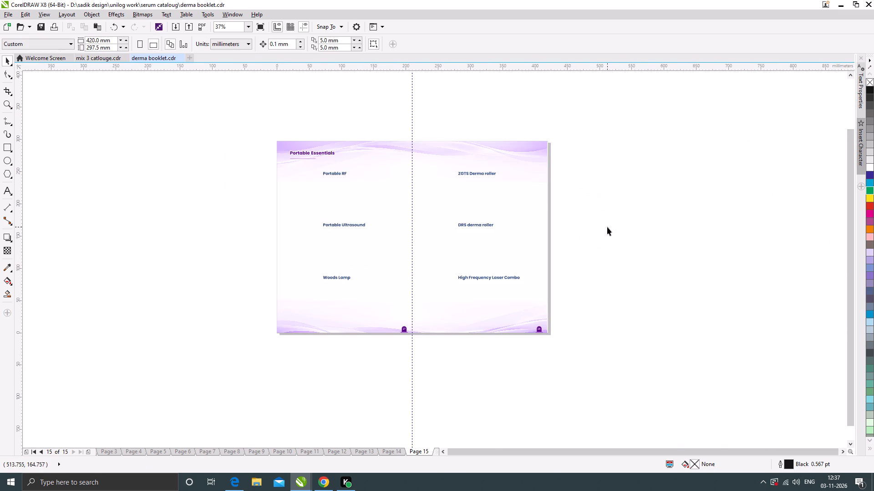
# Recheck Page 14, and capture a screenshot of Page 15, Portable Essentials, in full-screen preview.
pyautogui.click(397, 450)
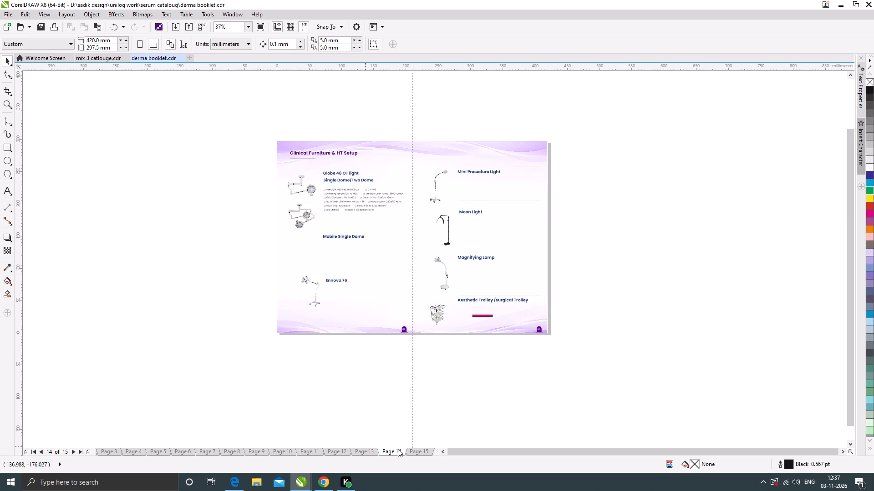
pyautogui.click(414, 452)
pyautogui.press('F4')
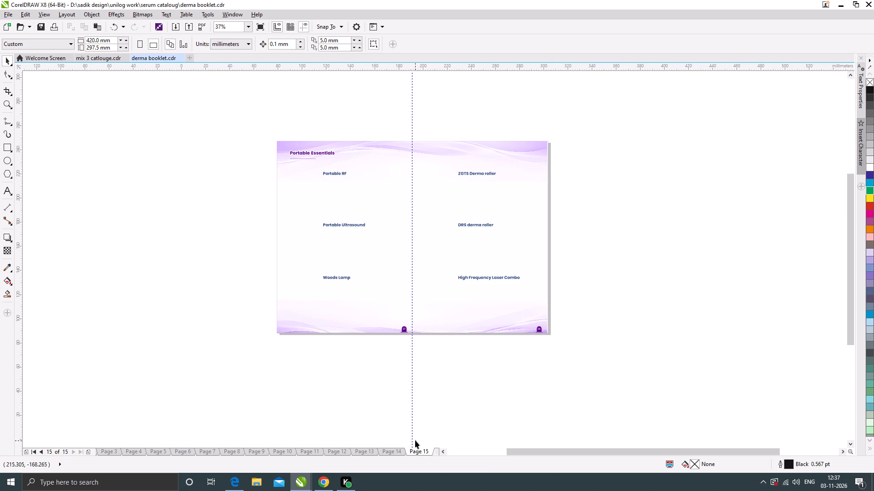
pyautogui.press('F9')
pyautogui.press('Print')
pyautogui.click(580, 423)
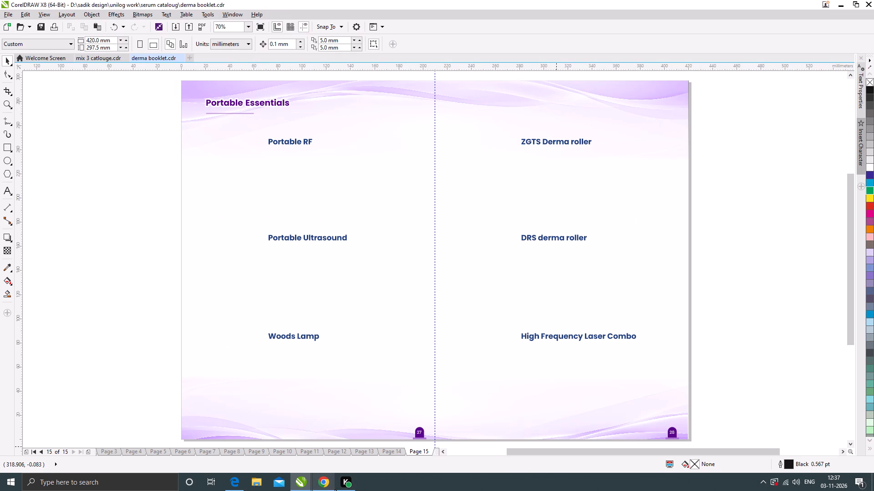